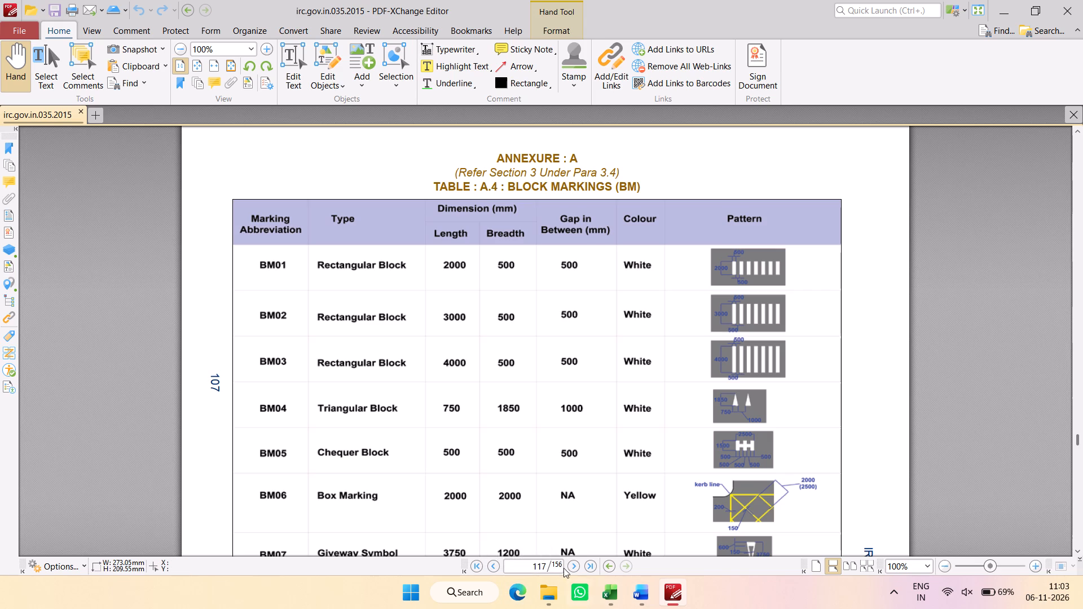
# Switch to Edge, search the web for "intrest and final amount calculator" and open the Rankify Interest Calculator result.
pyautogui.click(525, 589)
pyautogui.click(347, 33)
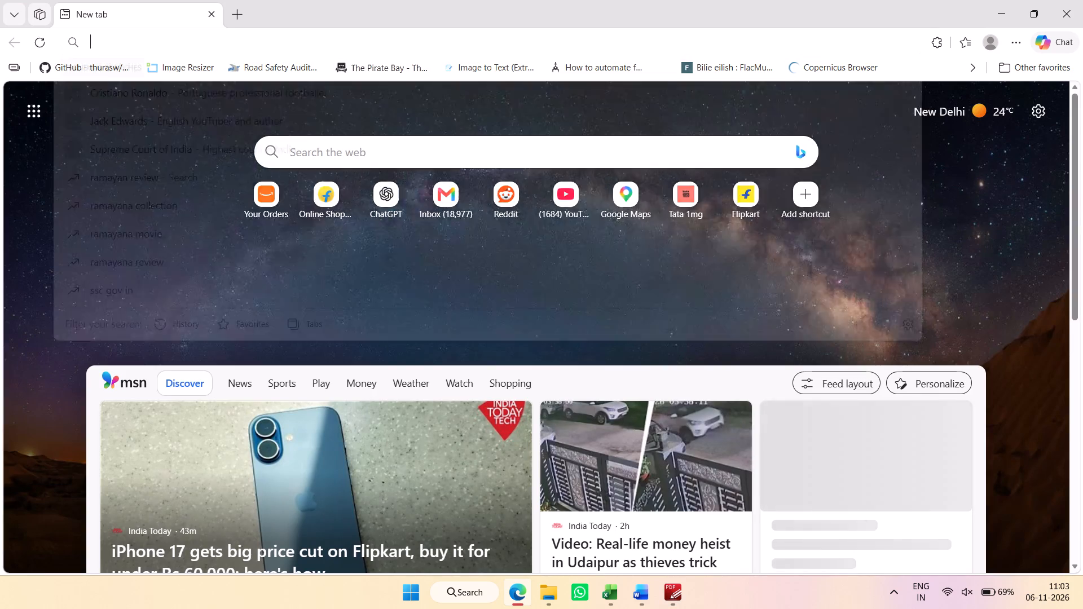
pyautogui.doubleClick(346, 40)
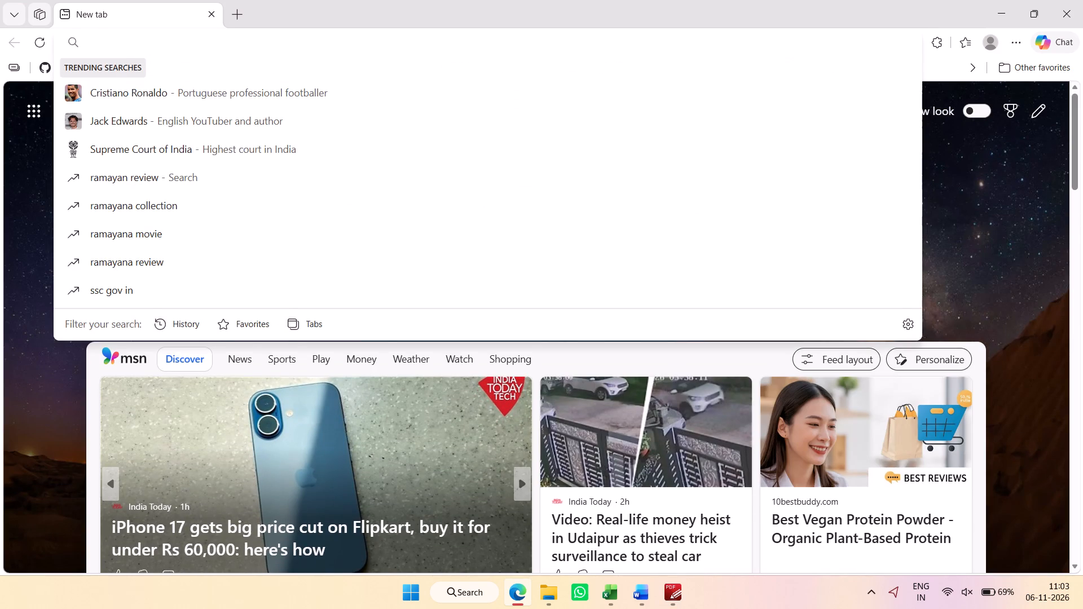
pyautogui.press('c')
pyautogui.press('BackSpace')
pyautogui.press('BackSpace')
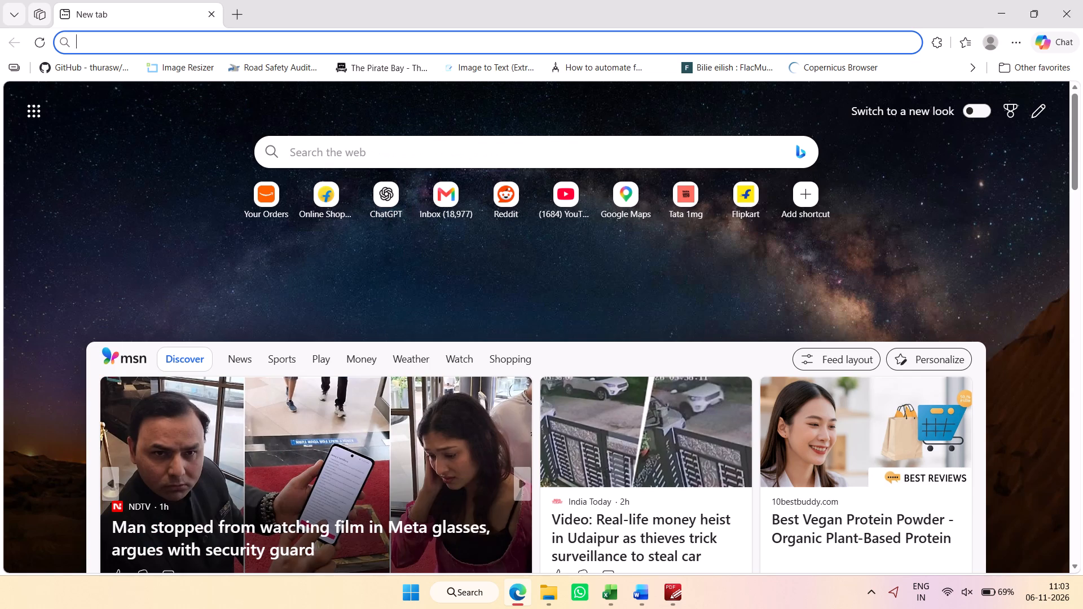
pyautogui.write('intrest')
pyautogui.press('space')
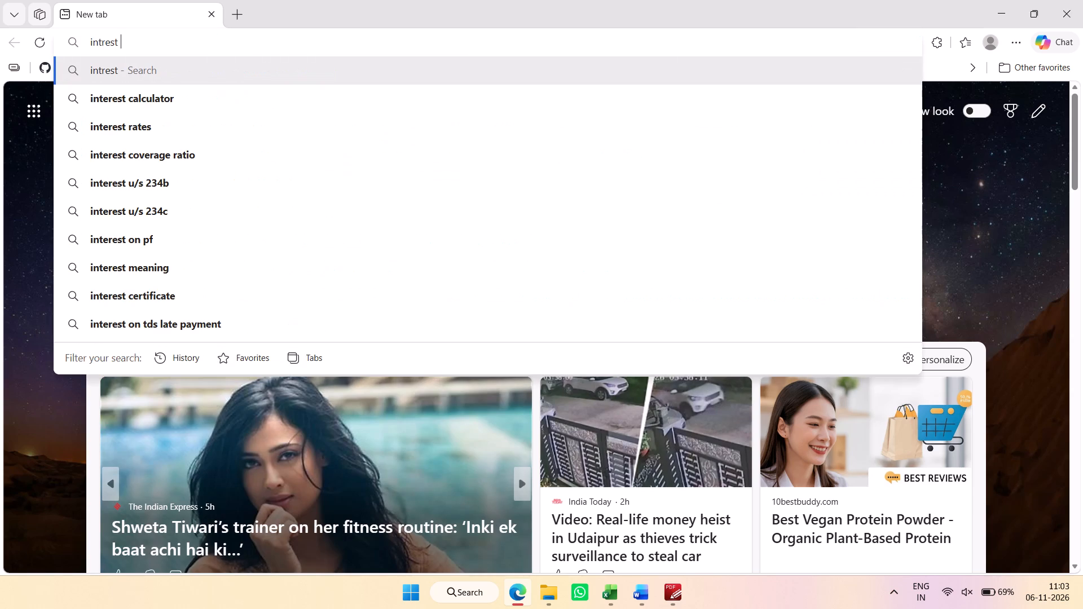
pyautogui.write('and')
pyautogui.press('space')
pyautogui.write('final amount calculator')
pyautogui.press('Return')
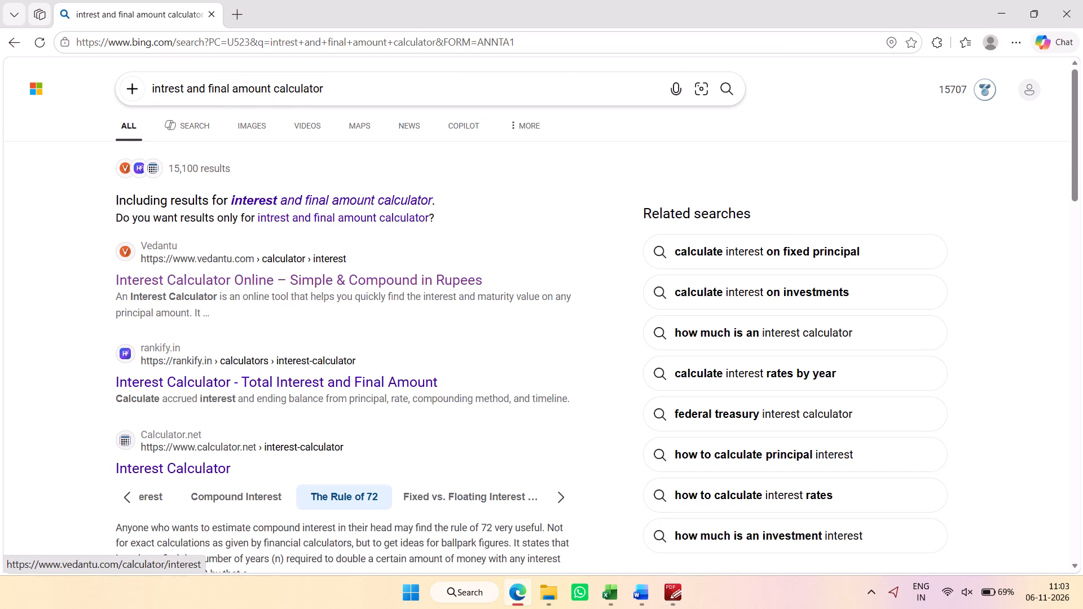
pyautogui.click(294, 367)
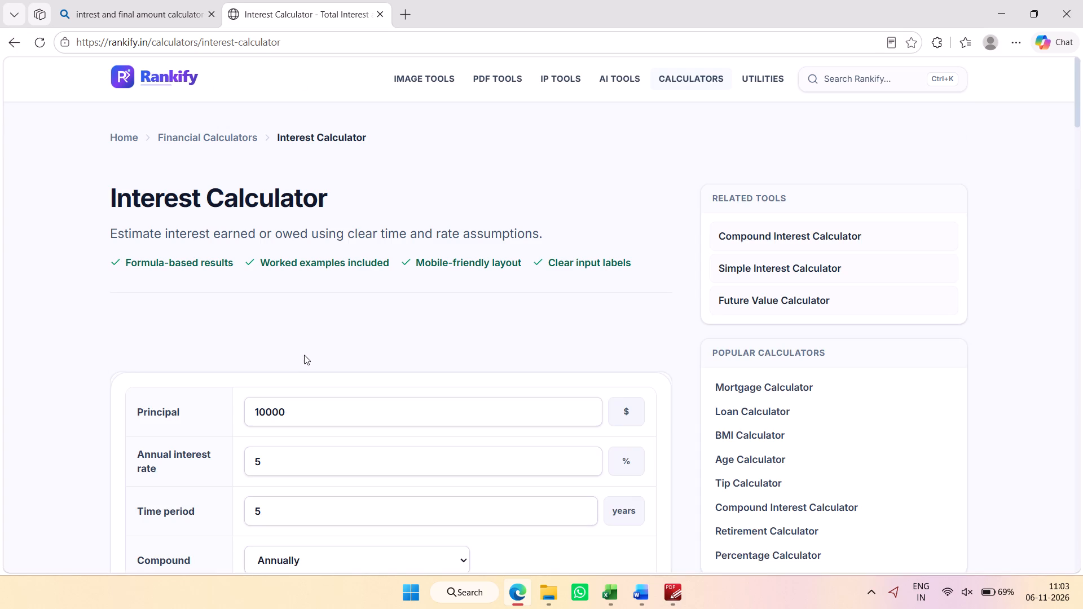
# Set the calculator's principal to 75000, the annual interest rate to 15% and the time period to 3 years.
pyautogui.scroll(-1, 331, 289)
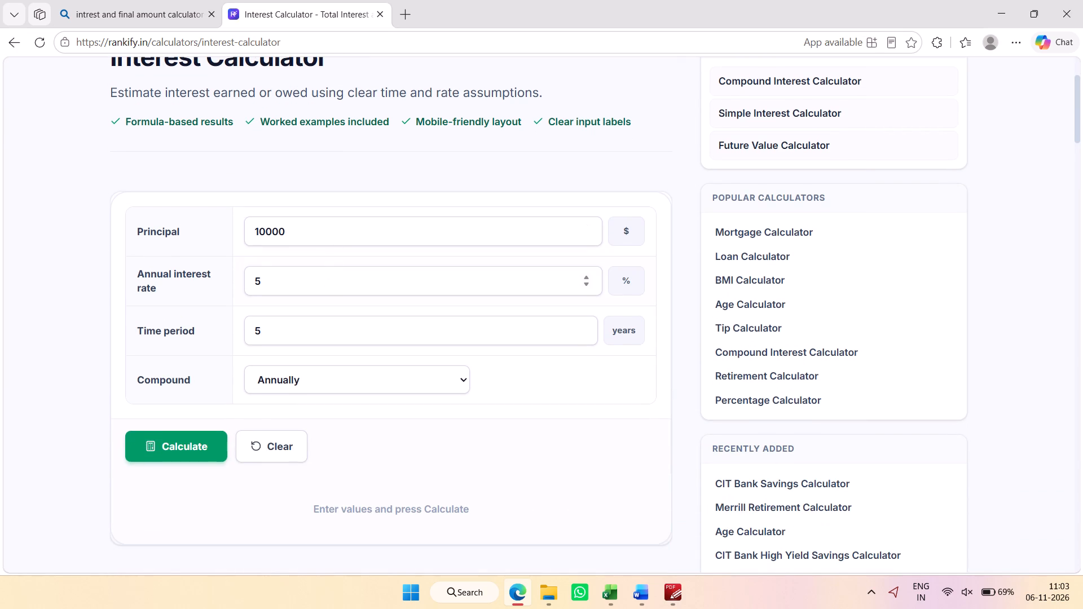
pyautogui.click(327, 228)
pyautogui.moveTo(322, 230); pyautogui.dragTo(228, 228)
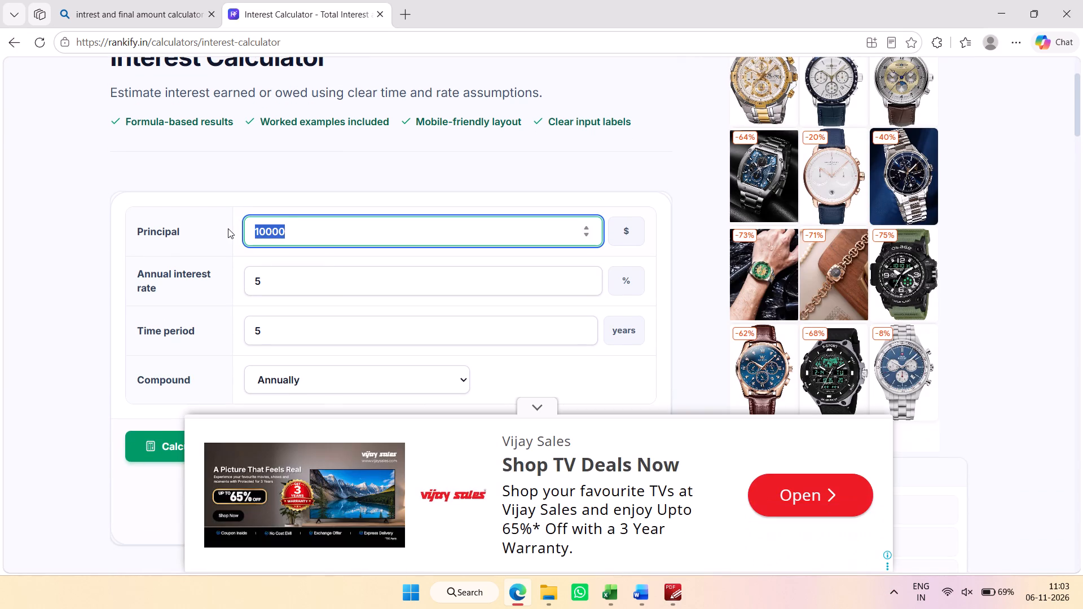
pyautogui.write('75000')
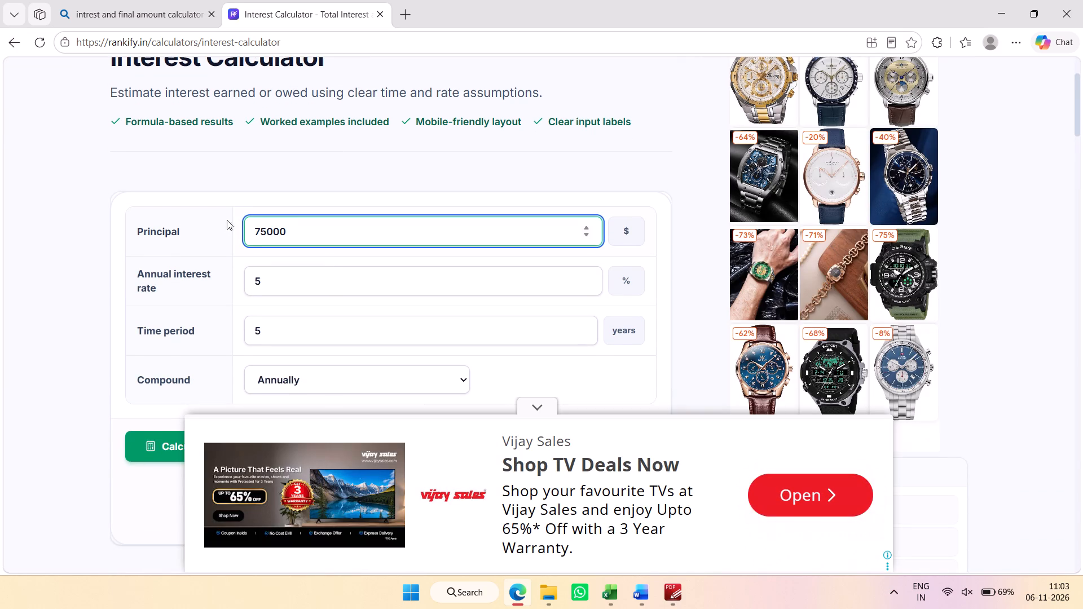
pyautogui.moveTo(281, 279); pyautogui.dragTo(234, 281)
pyautogui.write('15')
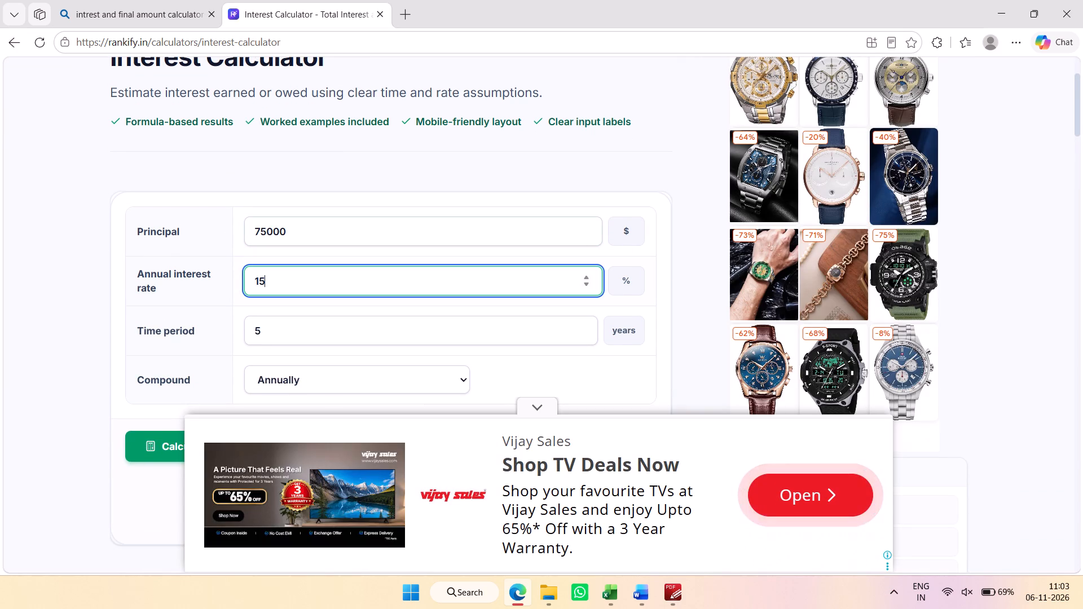
pyautogui.click(508, 332)
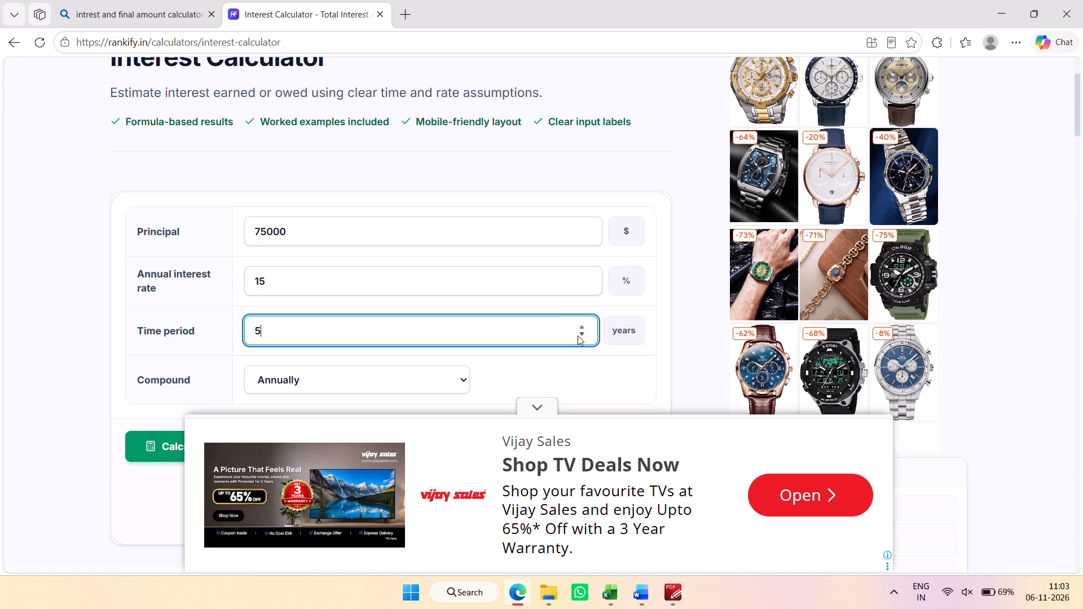
pyautogui.tripleClick(578, 336)
pyautogui.tripleClick(578, 336)
pyautogui.moveTo(393, 339); pyautogui.dragTo(244, 339)
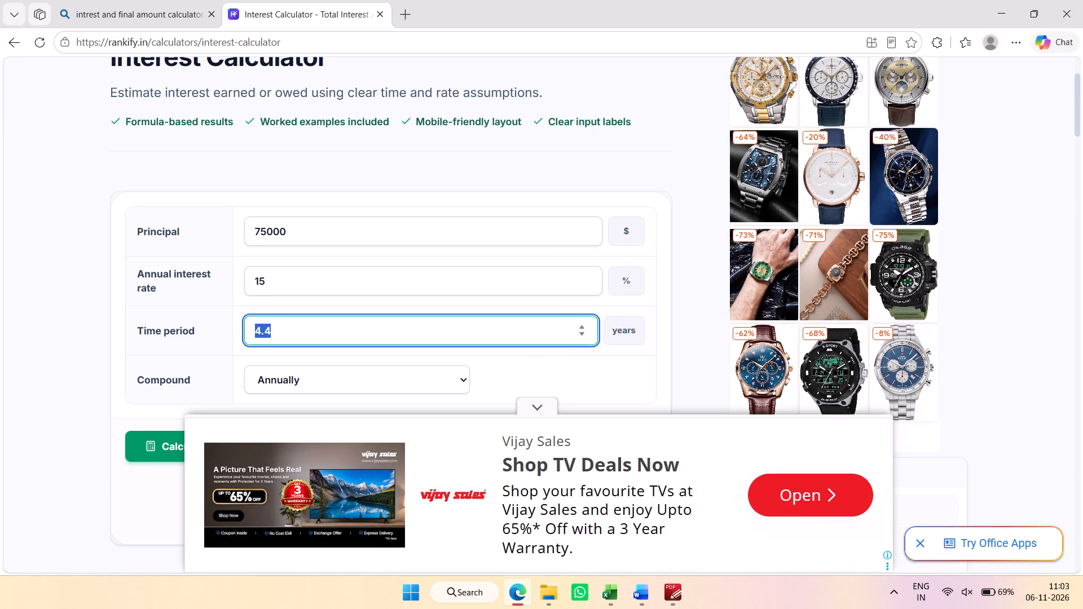
pyautogui.press('3')
pyautogui.press('Return')
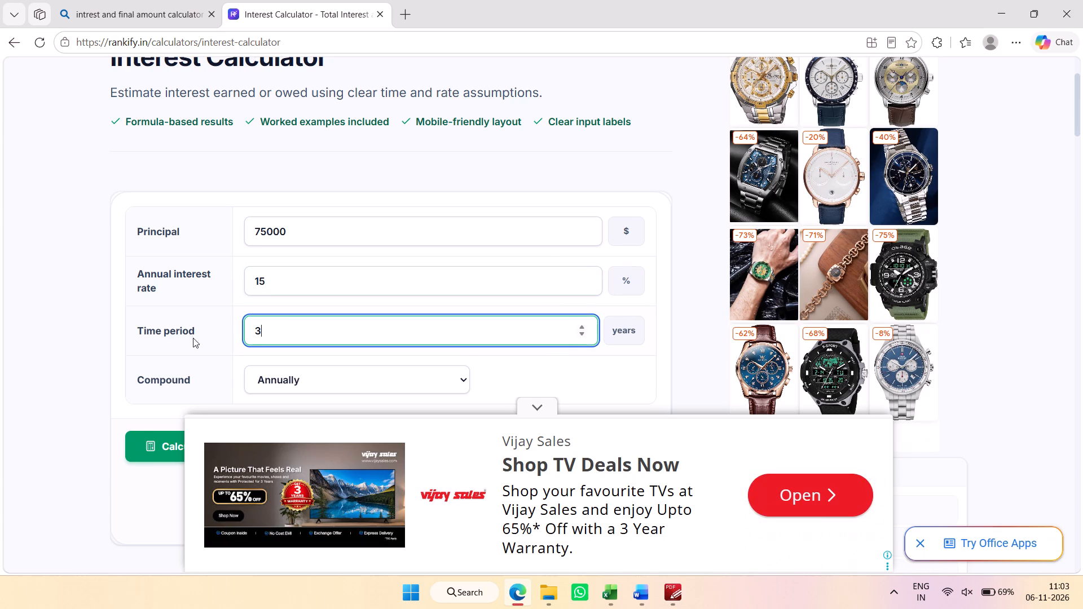
# Calculate the interest with annual compounding and review the total amount and interest earned.
pyautogui.click(146, 354)
pyautogui.scroll(-1, 356, 276)
pyautogui.click(164, 311)
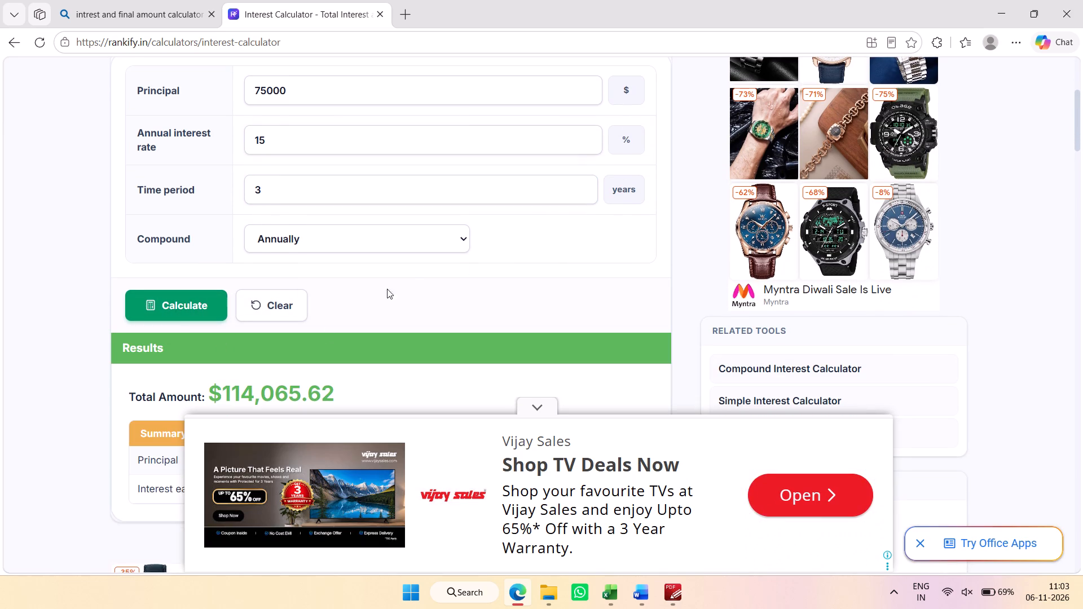
pyautogui.scroll(-1, 408, 272)
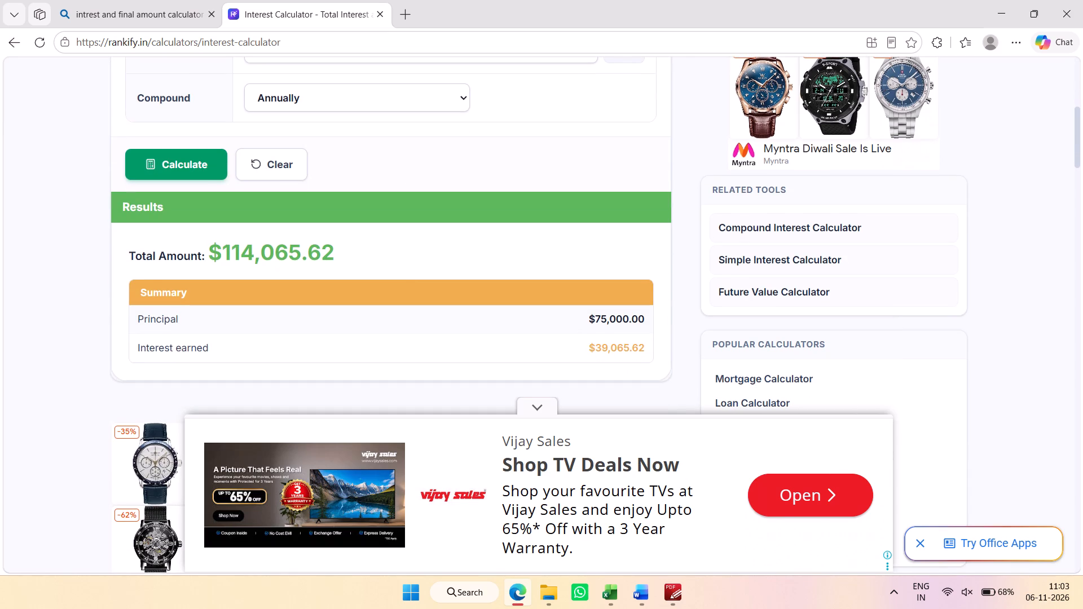
pyautogui.click(265, 260)
pyautogui.moveTo(235, 256); pyautogui.dragTo(301, 251)
pyautogui.click(432, 309)
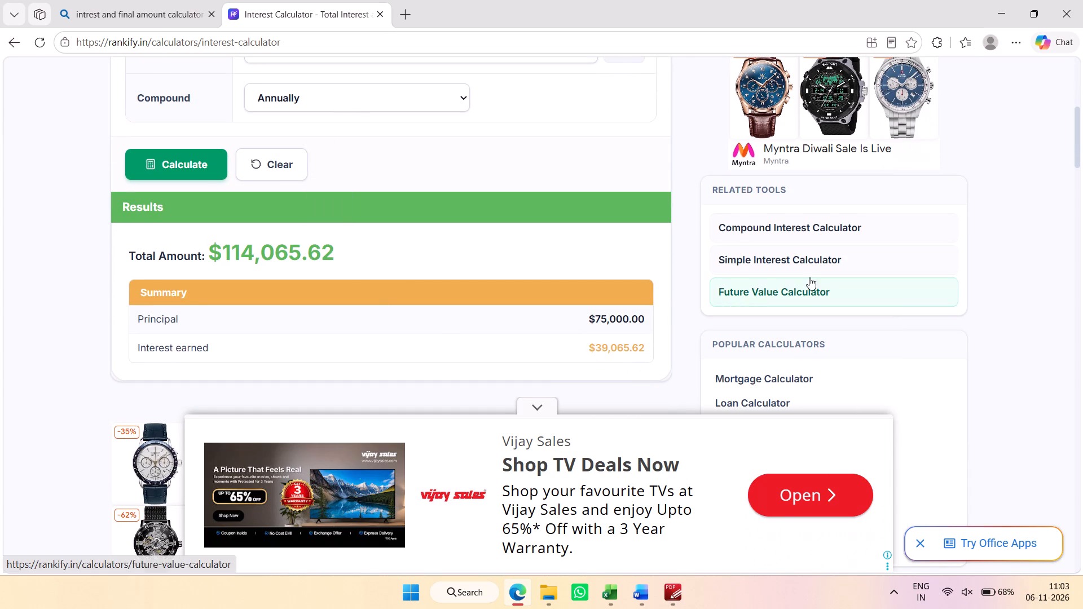
# Switch to File Explorer, go to the Downloads folder and open the HISab workbook.
pyautogui.click(998, 11)
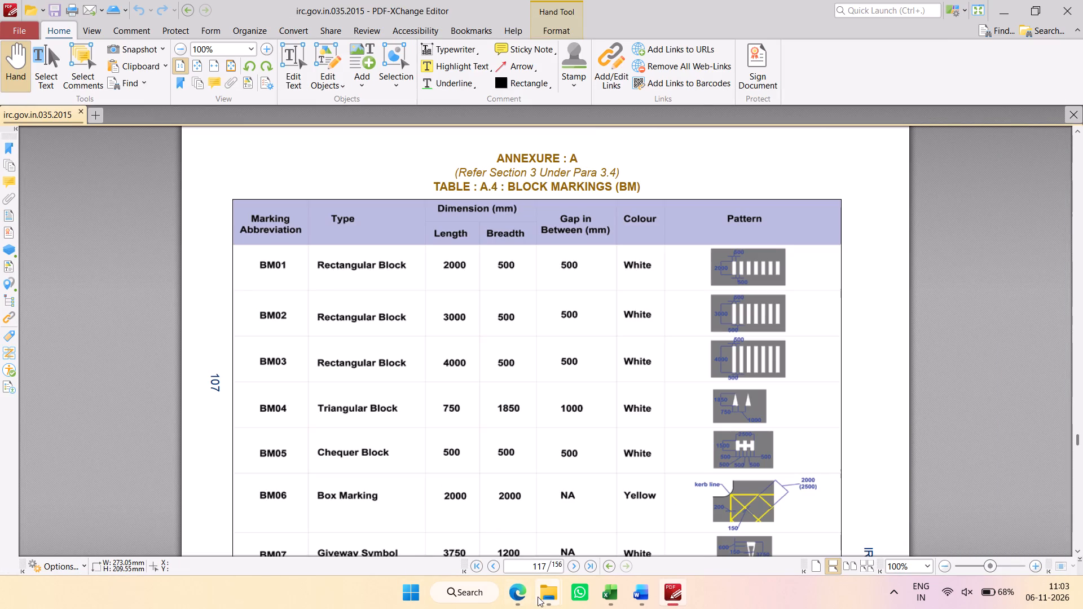
pyautogui.click(544, 594)
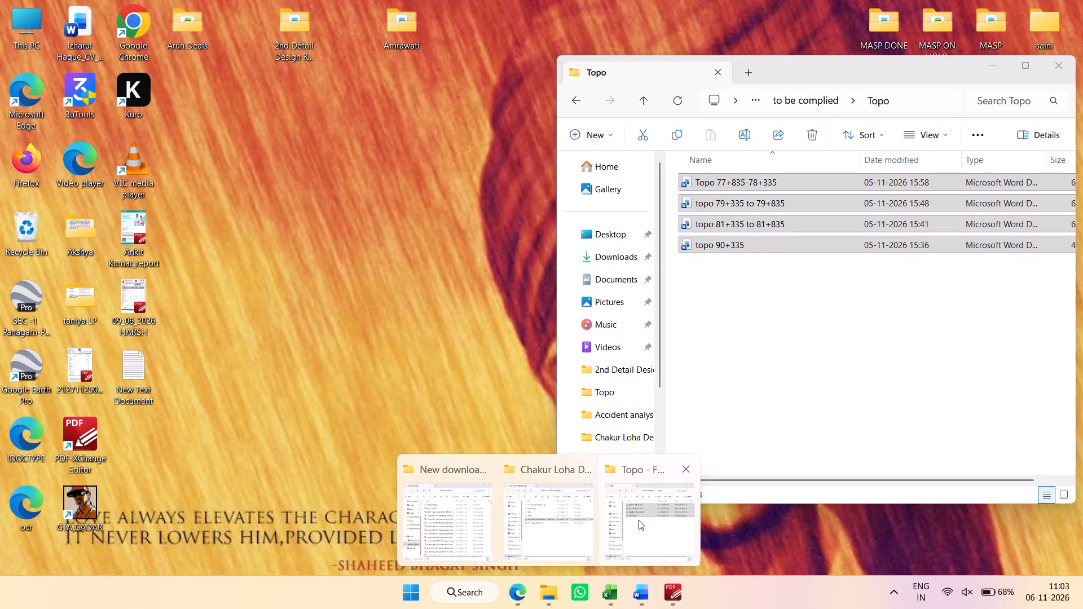
pyautogui.click(639, 520)
pyautogui.click(628, 257)
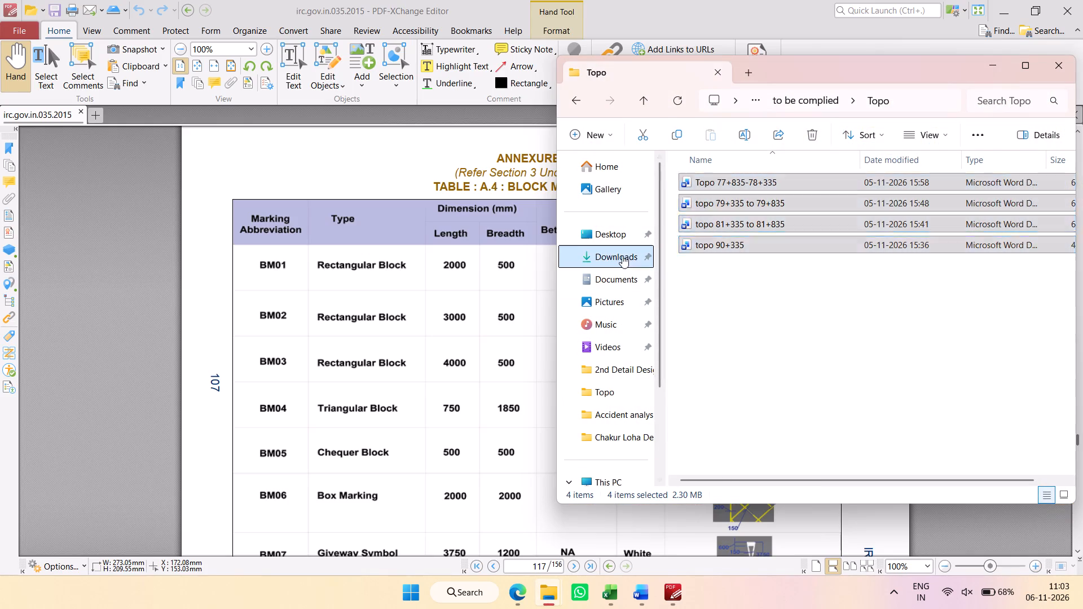
pyautogui.click(717, 201)
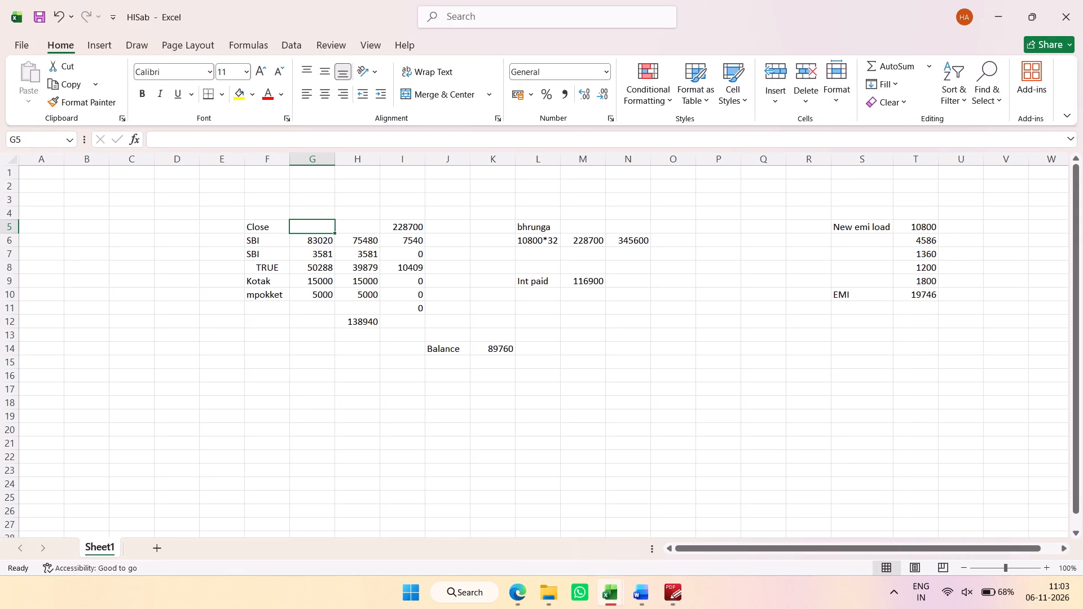
# Examine the Int paid and Balance cells on Sheet1 and the formula behind the balance.
pyautogui.click(566, 321)
pyautogui.click(587, 280)
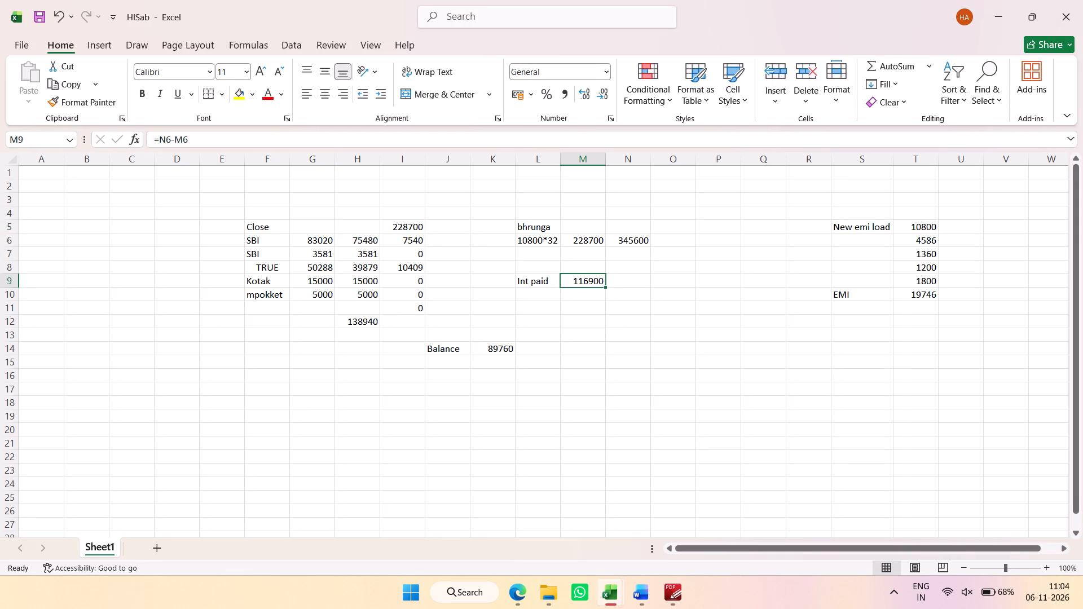
pyautogui.click(503, 348)
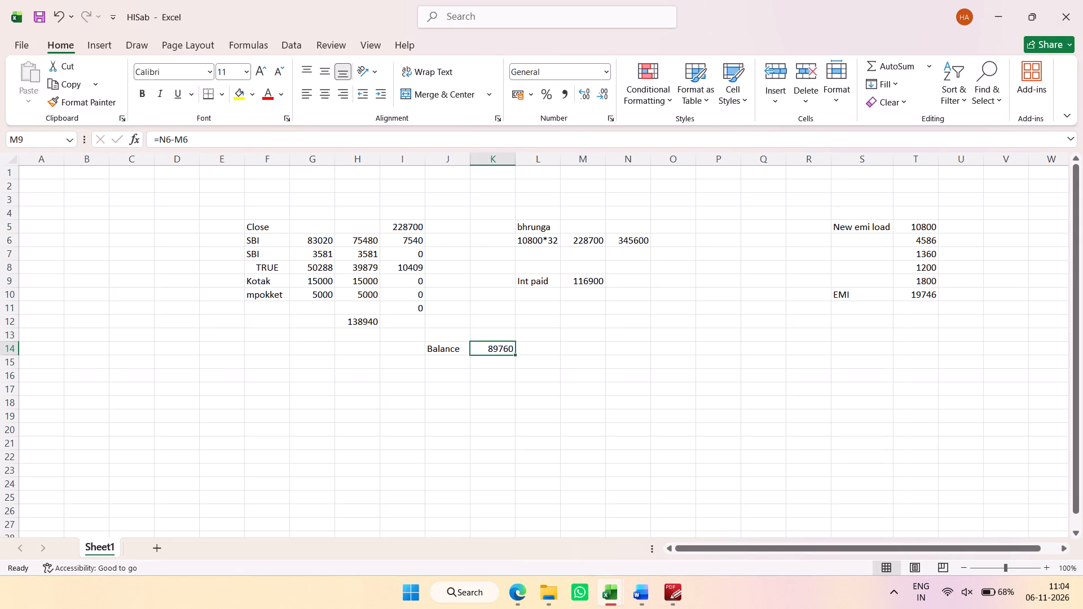
pyautogui.click(180, 140)
pyautogui.click(224, 137)
pyautogui.click(165, 382)
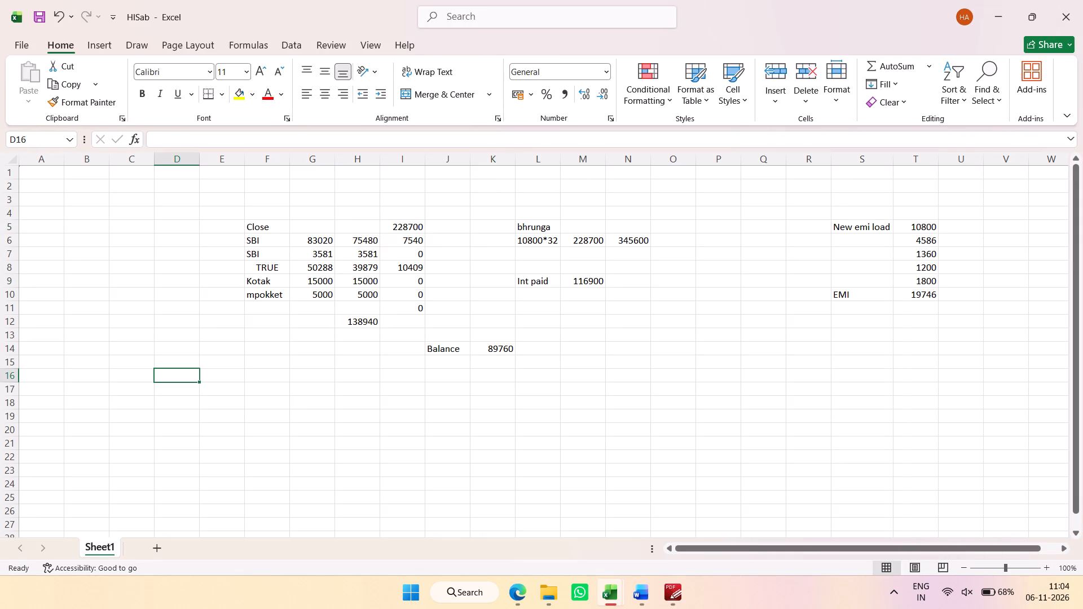
# Return to the interest calculator in Edge, dismiss the full-page advertisement, set the principal to 85 and recalculate.
pyautogui.click(518, 604)
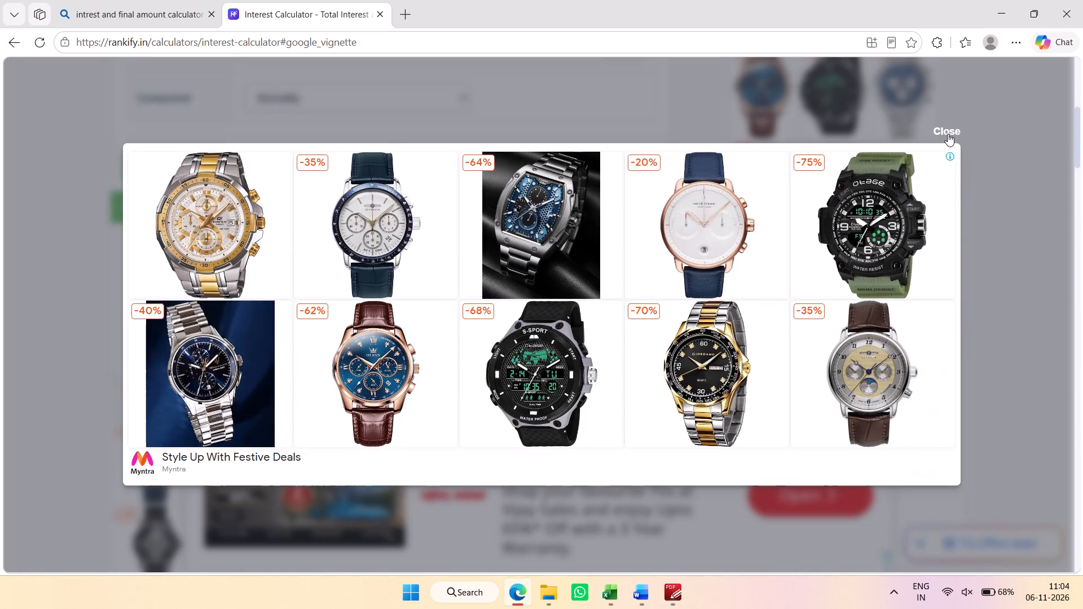
pyautogui.click(948, 133)
pyautogui.scroll(2, 333, 265)
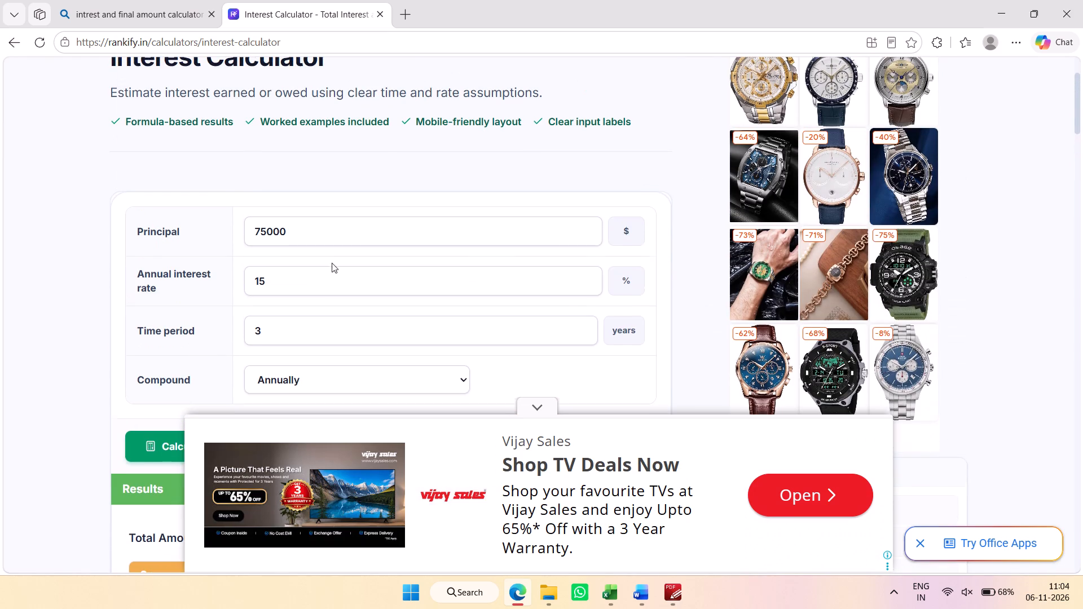
pyautogui.moveTo(316, 228); pyautogui.dragTo(239, 226)
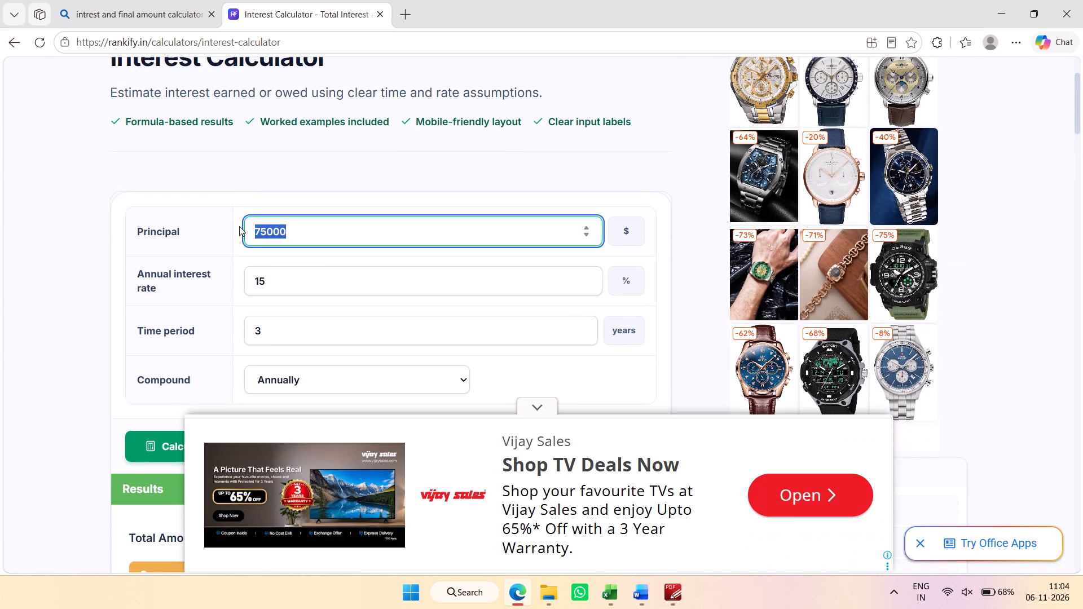
pyautogui.write('85')
pyautogui.scroll(-1, 238, 269)
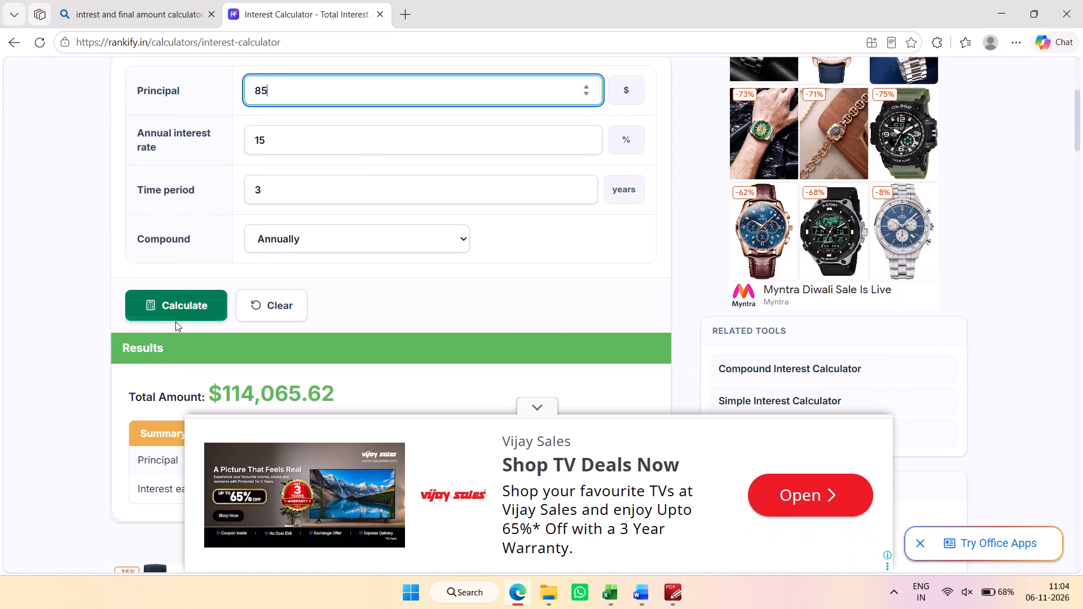
pyautogui.click(175, 310)
pyautogui.scroll(-1, 398, 280)
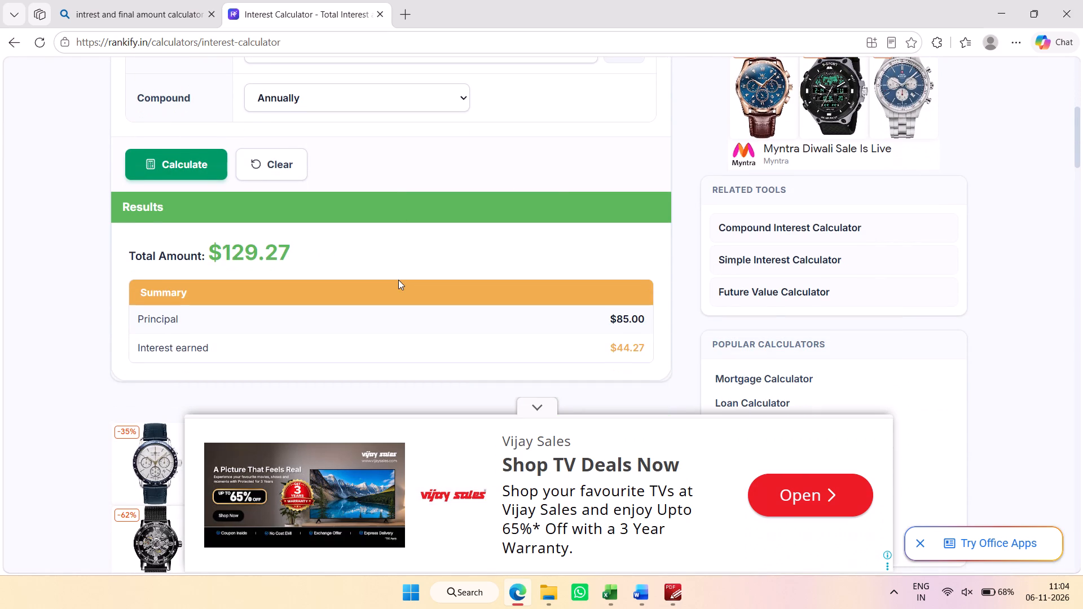
# Correct the principal to 85000 and recalculate the total amount.
pyautogui.scroll(3, 400, 278)
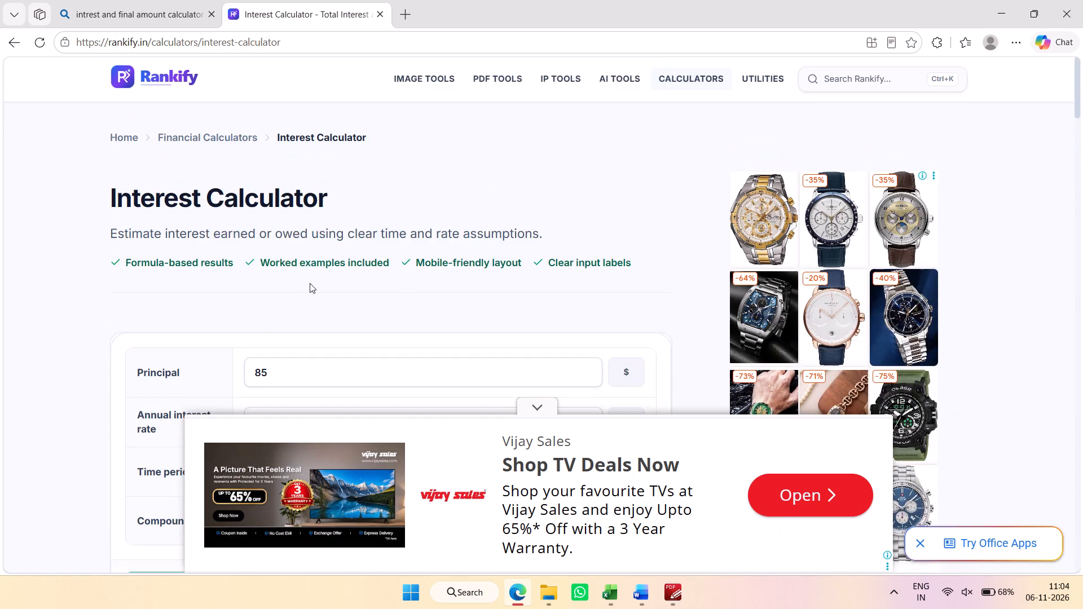
pyautogui.scroll(-1, 311, 284)
pyautogui.click(318, 237)
pyautogui.write('000')
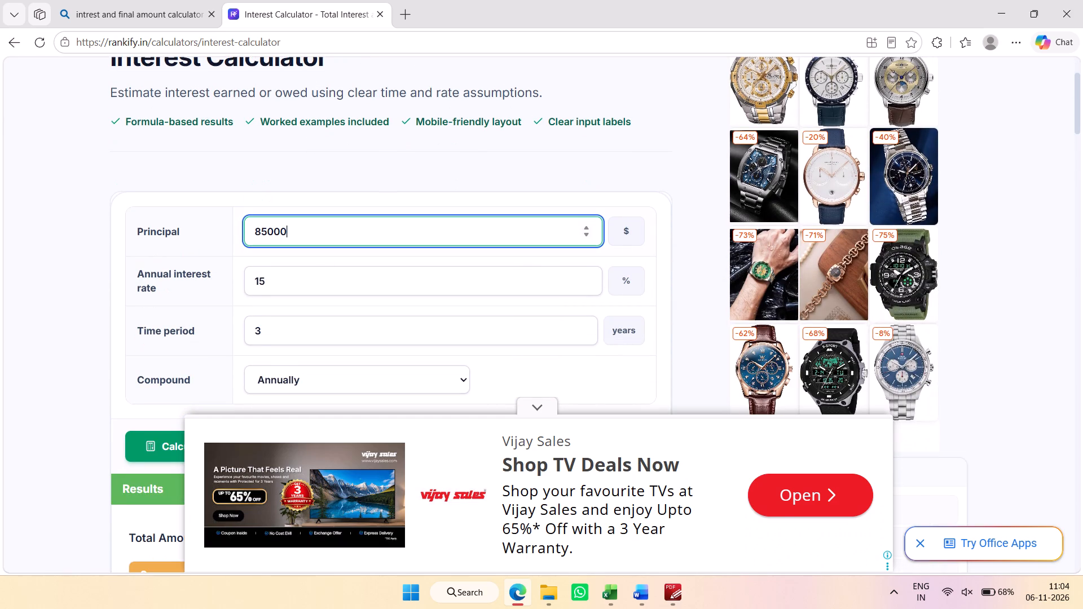
pyautogui.click(127, 248)
pyautogui.scroll(-2, 163, 242)
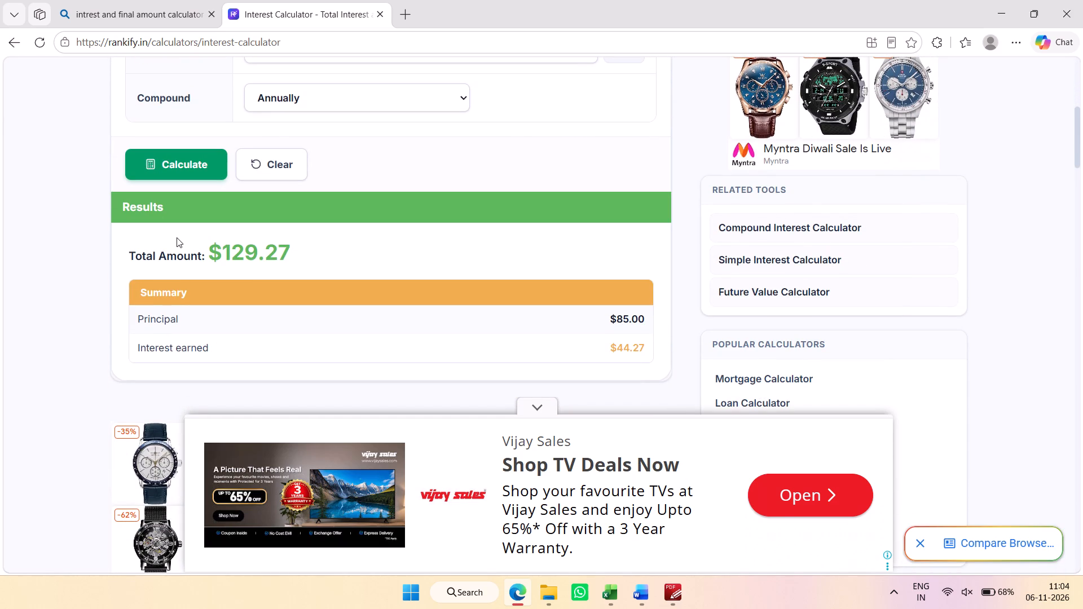
pyautogui.click(176, 166)
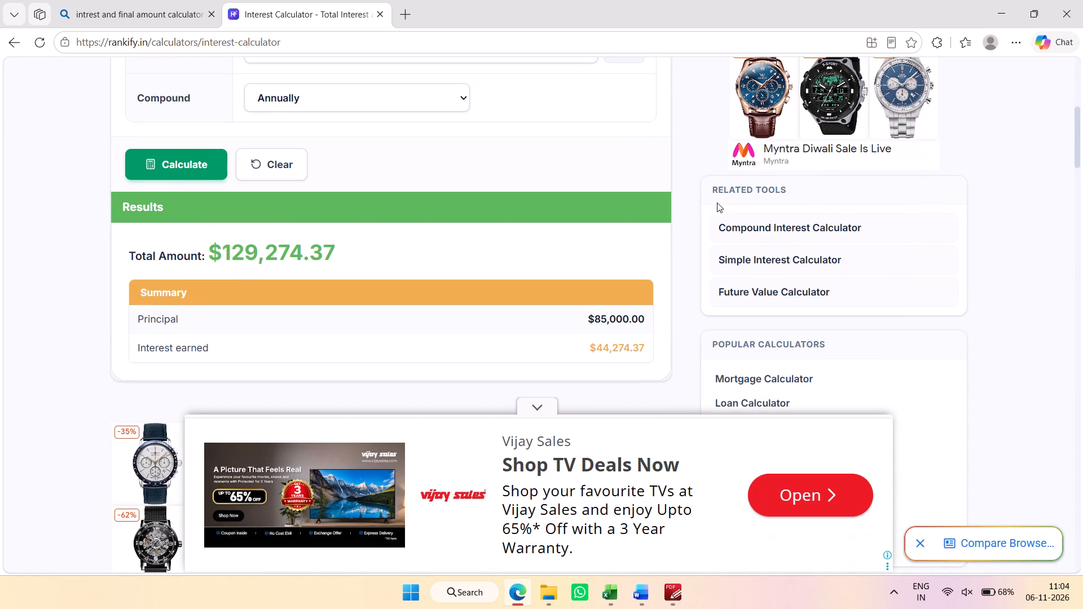
# Switch to the HISab workbook and examine the Int paid formula, the amounts it uses, and the account totals and differences.
pyautogui.click(1001, 24)
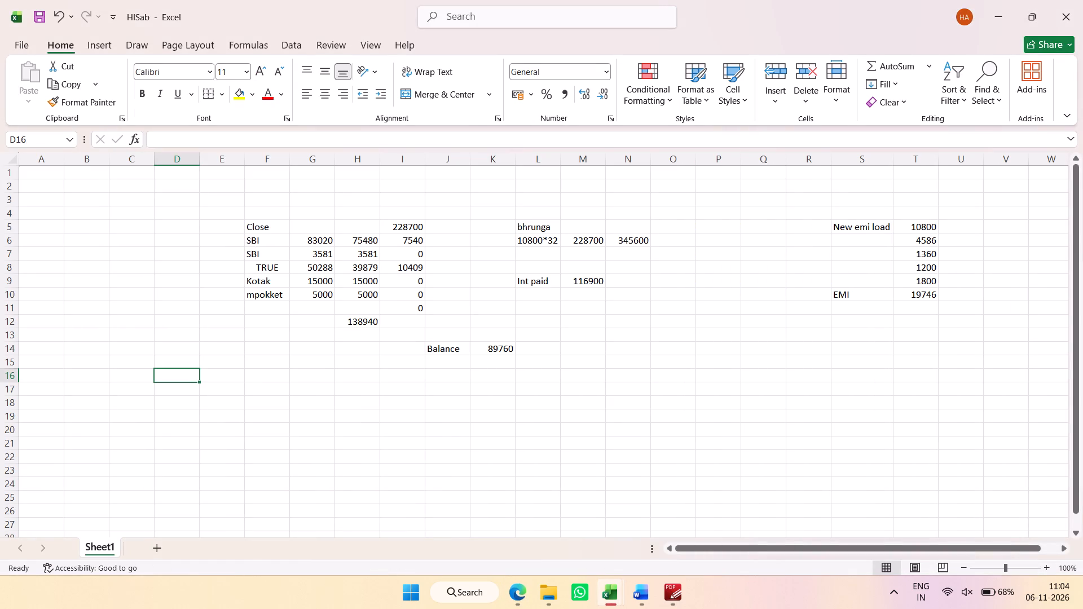
pyautogui.click(584, 278)
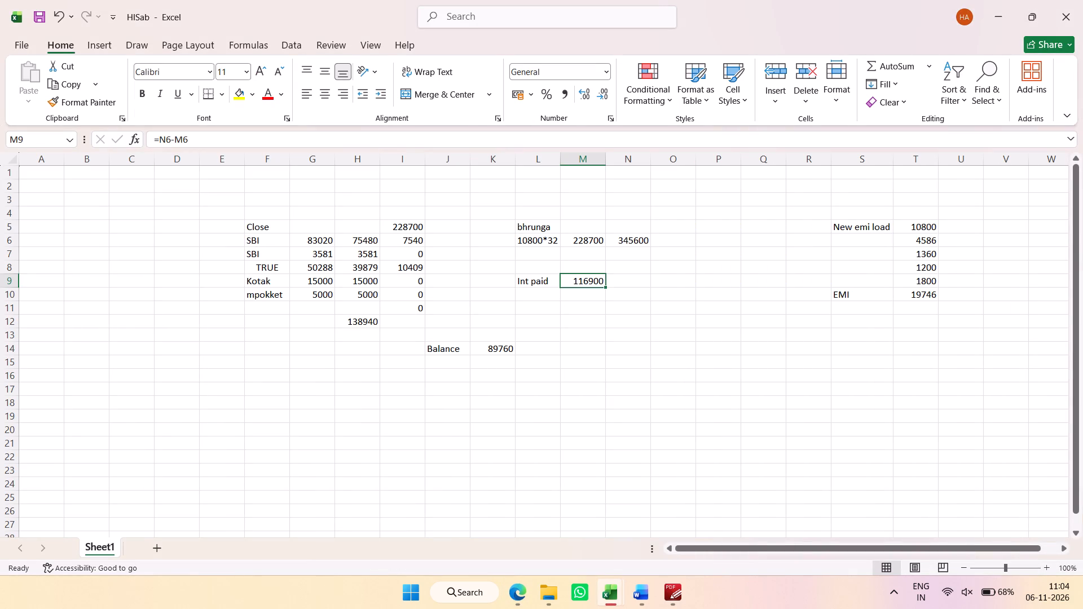
pyautogui.click(175, 141)
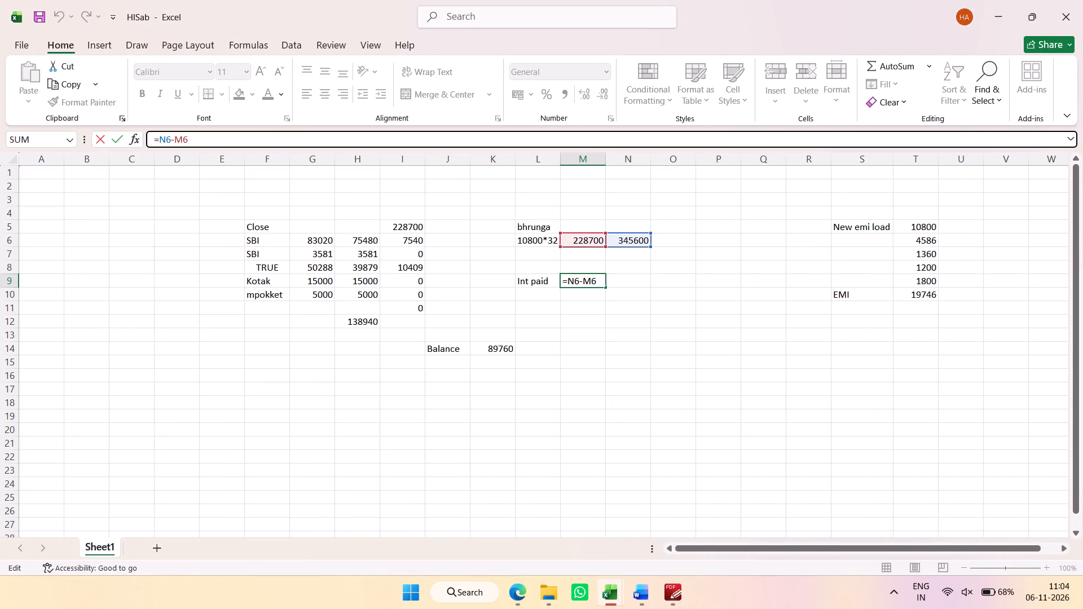
pyautogui.click(212, 135)
pyautogui.click(685, 346)
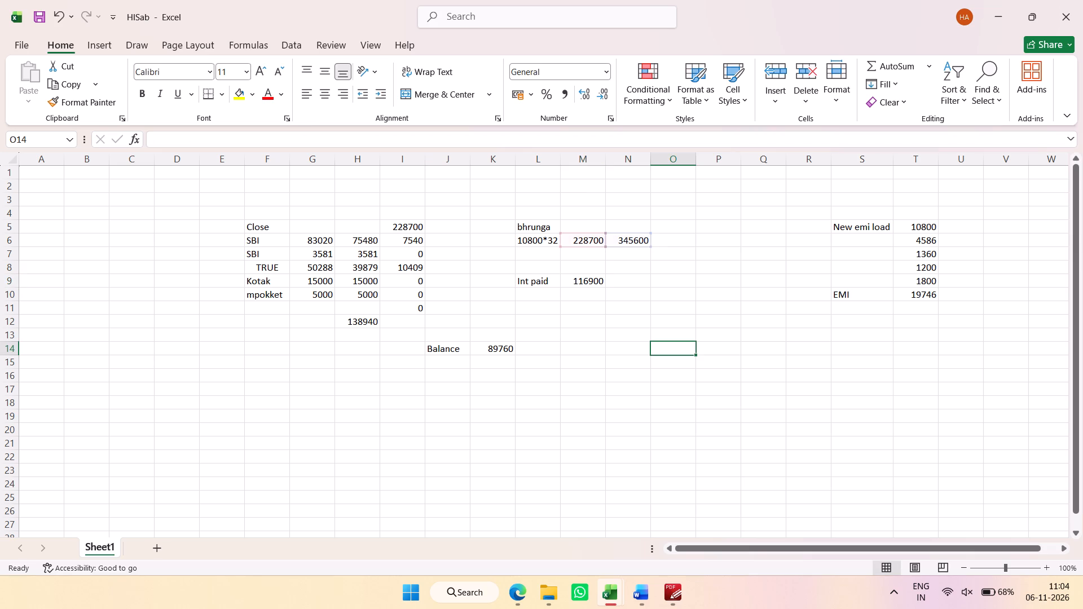
pyautogui.click(593, 243)
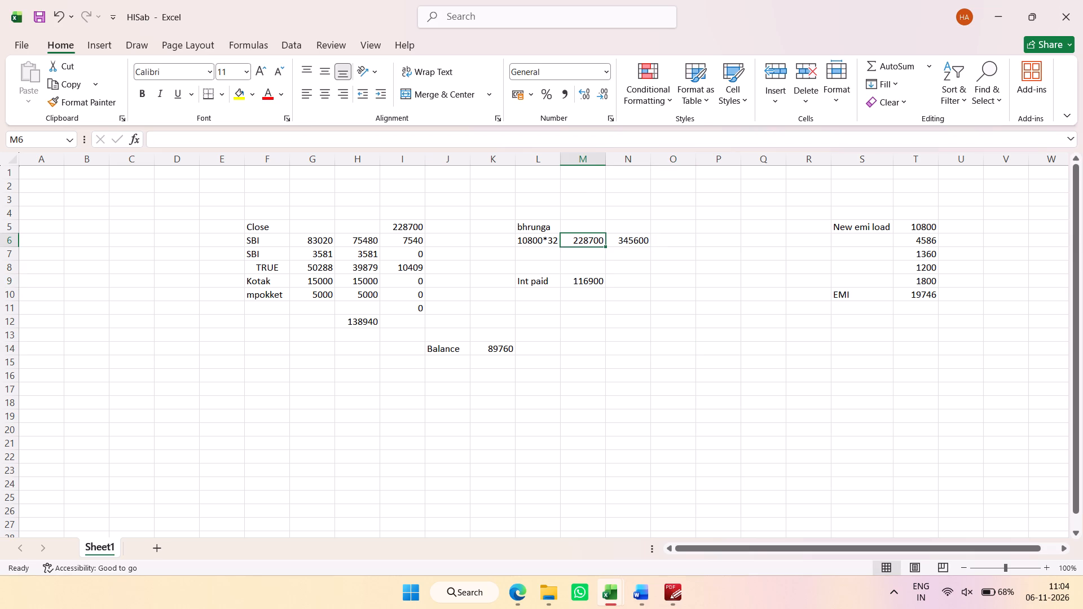
pyautogui.click(631, 238)
pyautogui.click(585, 280)
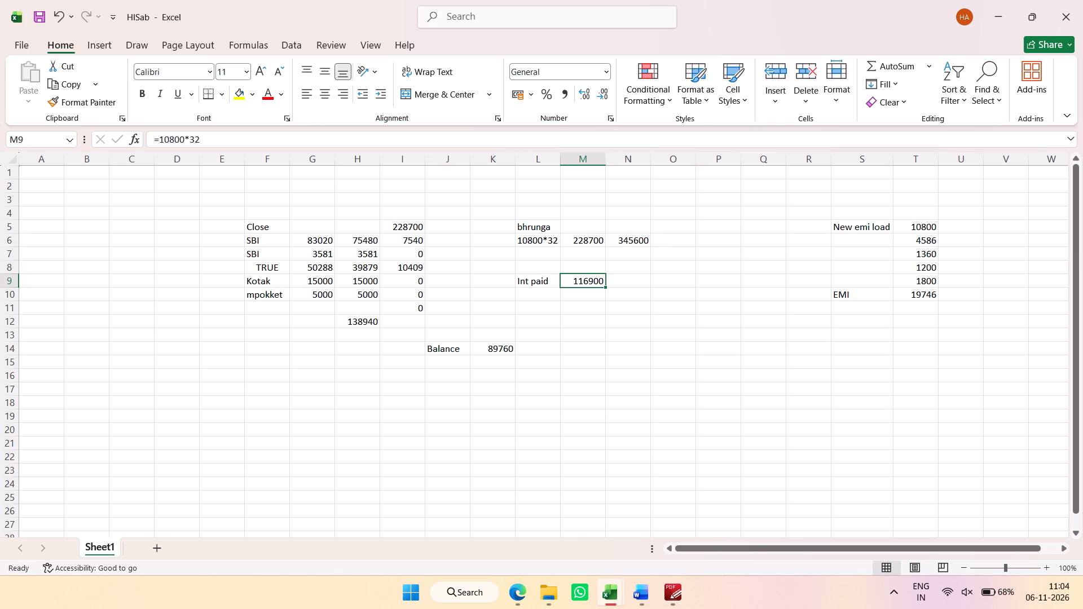
pyautogui.click(364, 323)
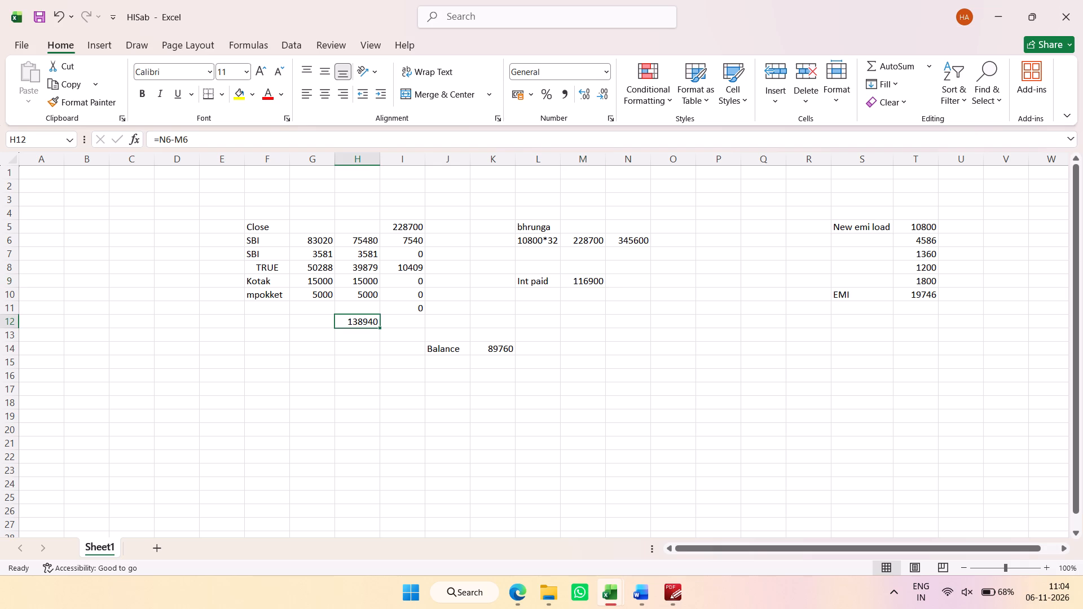
pyautogui.moveTo(407, 239); pyautogui.dragTo(411, 279)
pyautogui.click(573, 480)
# Enter the label "Saved" in cell M19, in the empty area below the Int paid figures.
pyautogui.click(562, 408)
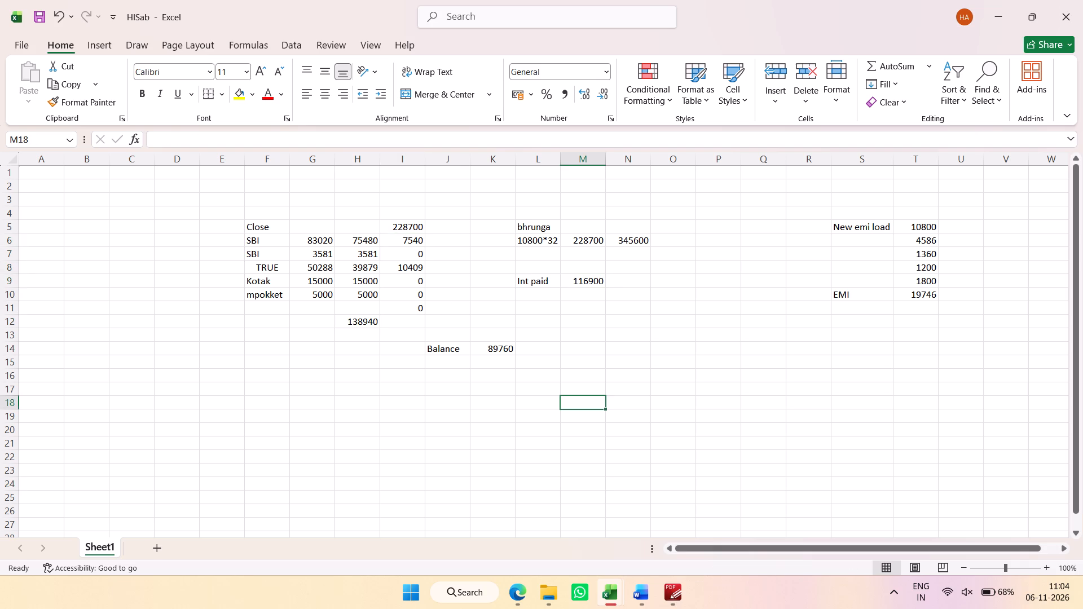
pyautogui.click(579, 413)
pyautogui.write('Saved')
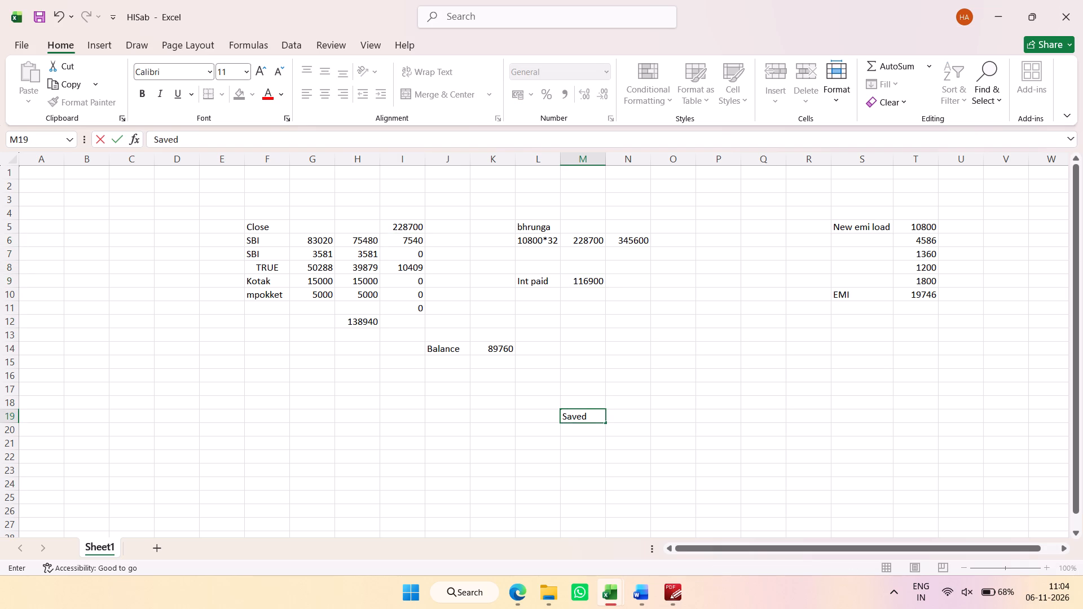
pyautogui.click(626, 416)
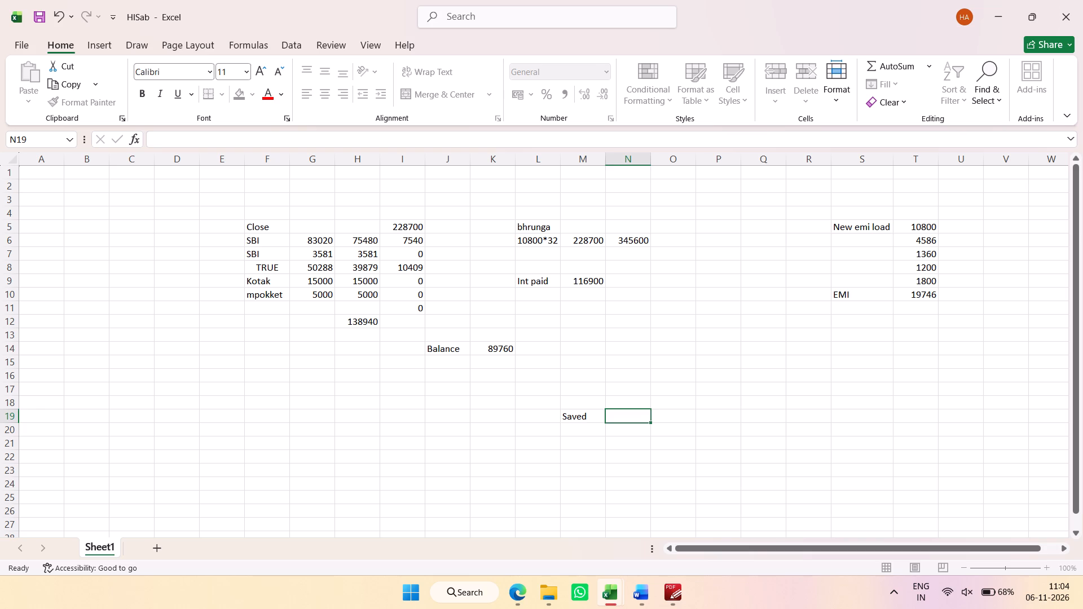
# Add the label "MF intrest" in M18 above Saved, with the amount 44000 beside it in N18.
pyautogui.click(580, 401)
pyautogui.write('MF intrest')
pyautogui.press('Right')
pyautogui.write('44000')
# Begin a SUM formula in N19, beside the Saved label.
pyautogui.click(620, 416)
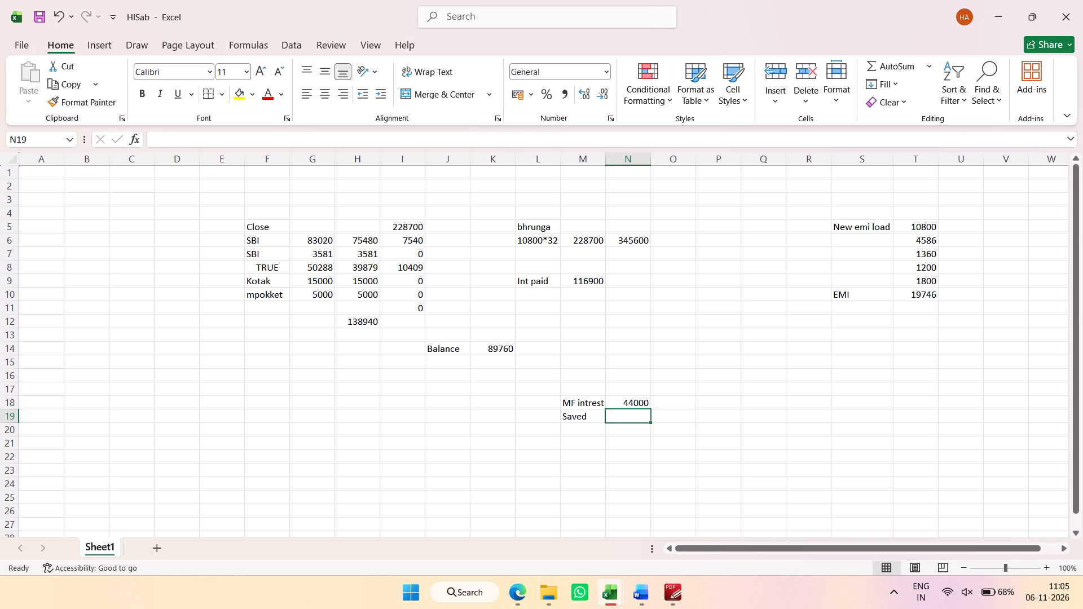
pyautogui.write('=sum')
# Switch back to the interest calculator in Edge and dismiss the blocked extensions notice.
pyautogui.hotkey('alt', 'Tab')
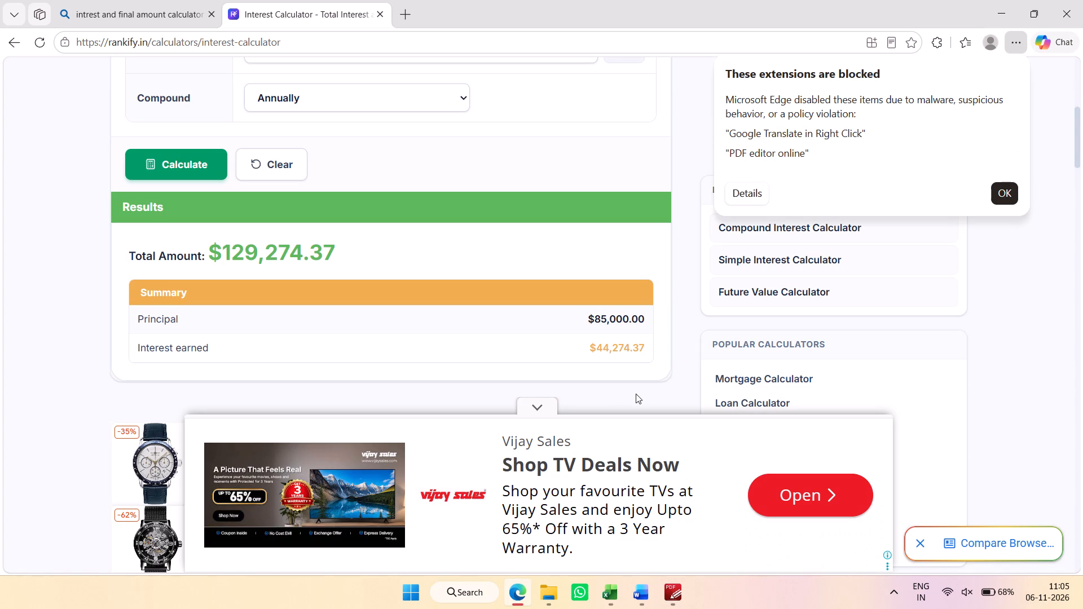
pyautogui.click(1000, 195)
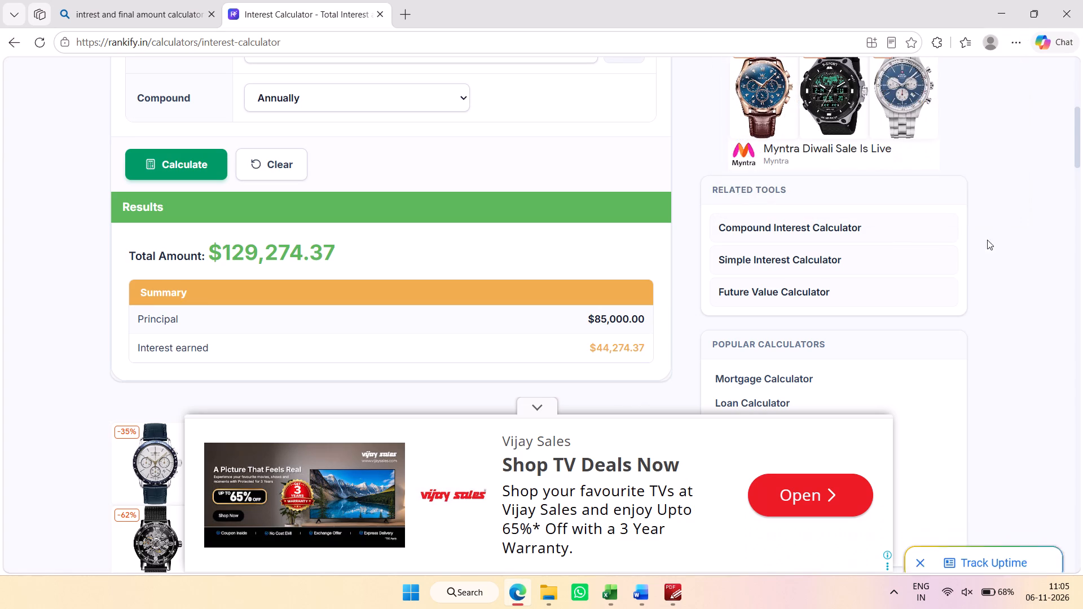
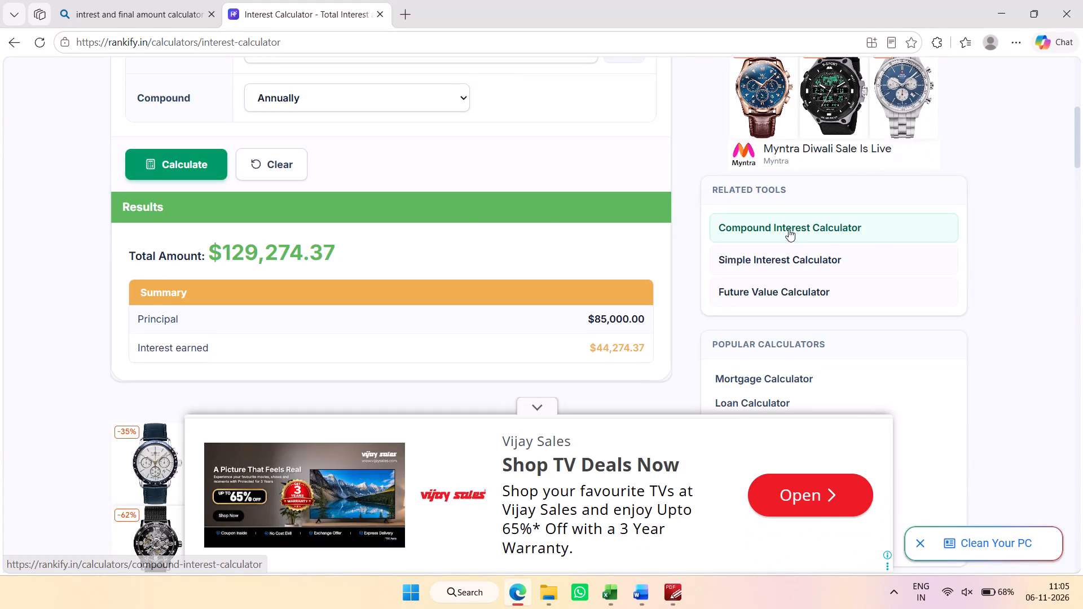
# Return to the HISab workbook and complete the Saved formula in N19 as the sum of I6, I8 and N18.
pyautogui.click(989, 6)
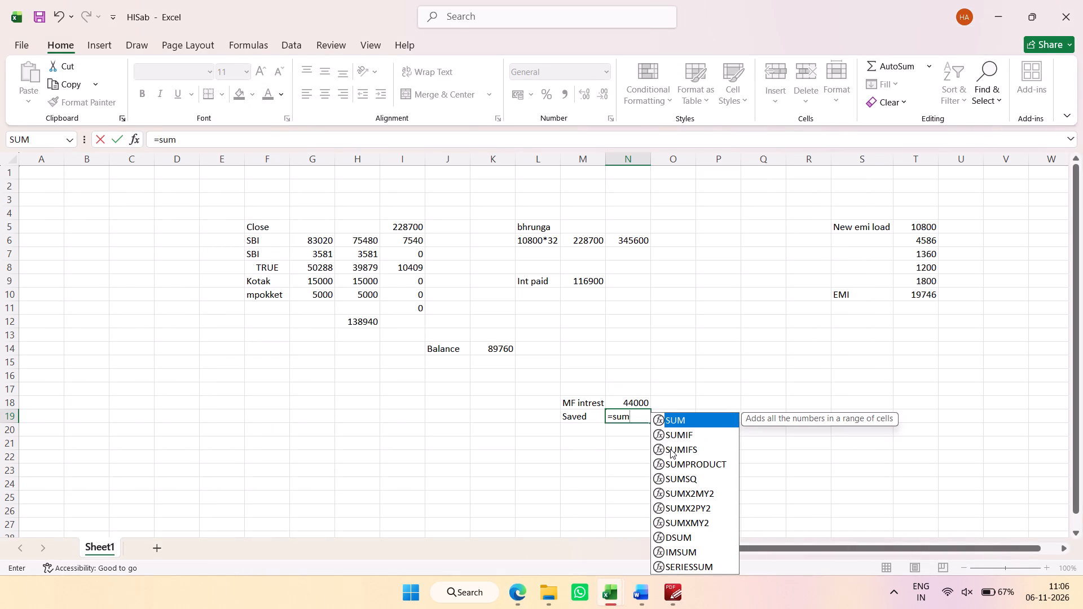
pyautogui.press('9')
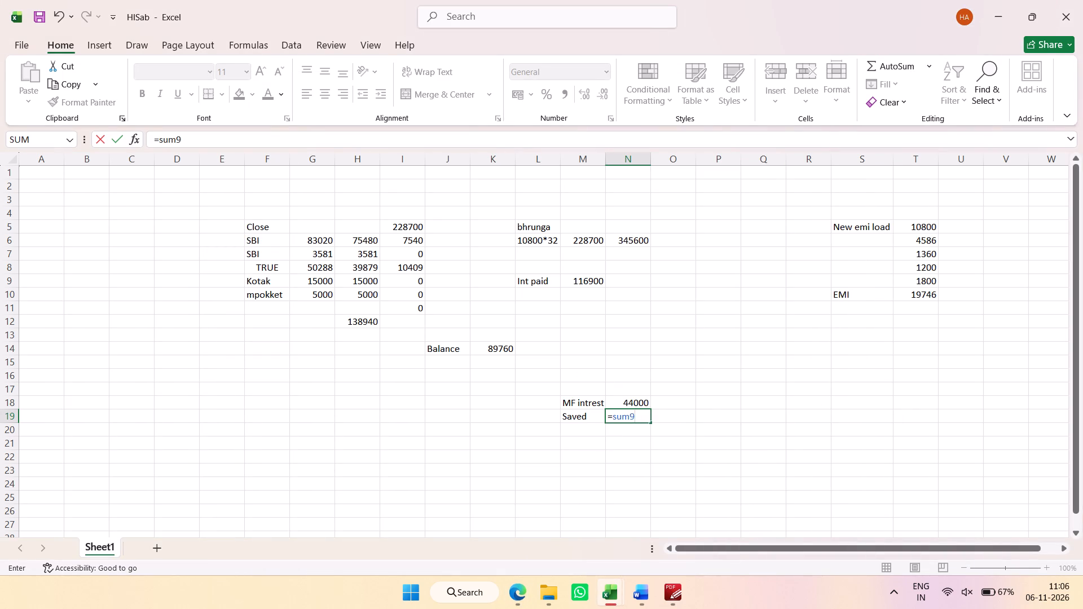
pyautogui.press('BackSpace')
pyautogui.hotkey('shift', '(')
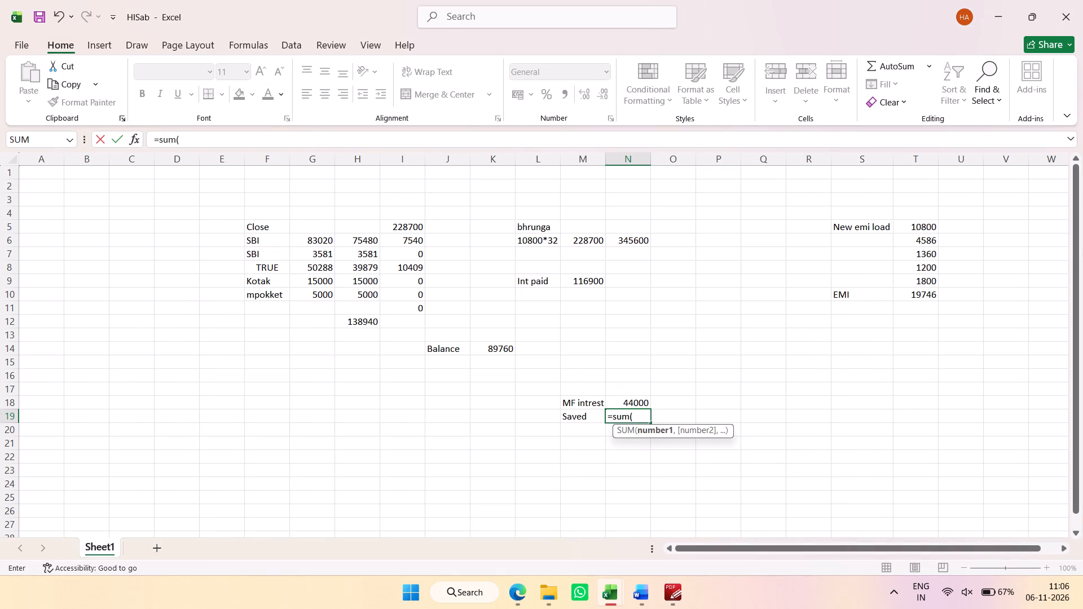
pyautogui.keyDown('ctrl'); pyautogui.click(413, 241); pyautogui.keyUp('ctrl')
pyautogui.keyDown('ctrl'); pyautogui.click(411, 270); pyautogui.keyUp('ctrl')
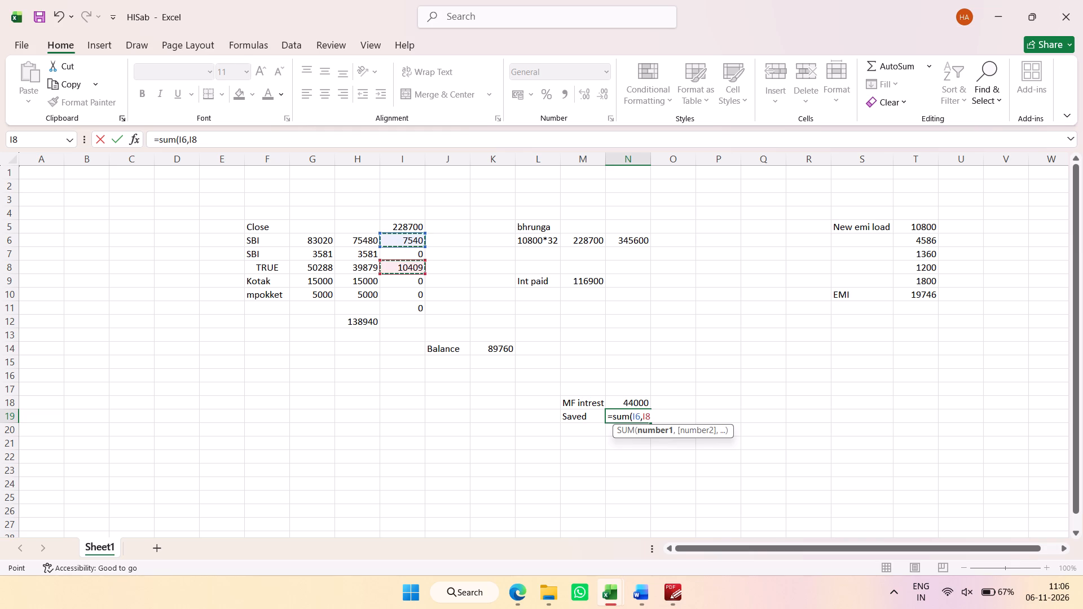
pyautogui.keyDown('ctrl'); pyautogui.click(637, 404); pyautogui.keyUp('ctrl')
pyautogui.hotkey('shift', '_')
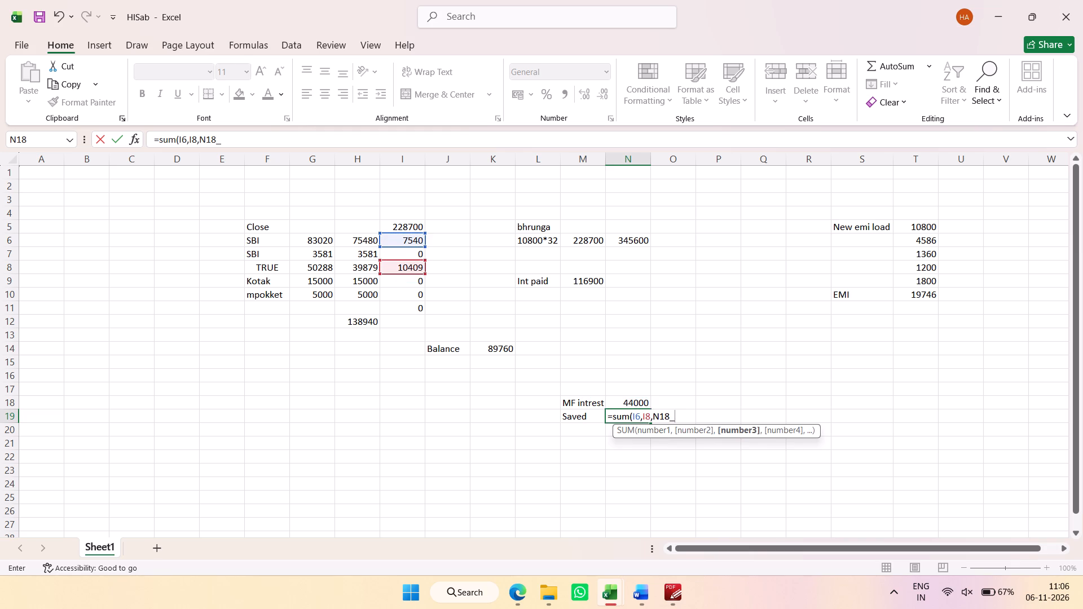
pyautogui.hotkey('shift', 'BackSpace')
pyautogui.hotkey('shift', ')')
pyautogui.press('Return')
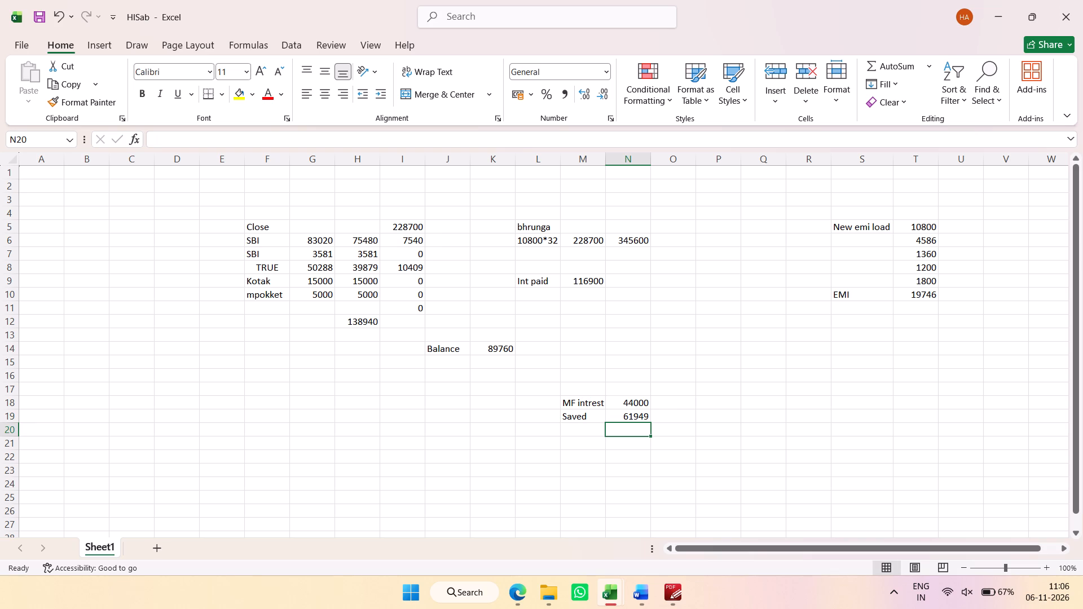
pyautogui.click(670, 408)
pyautogui.click(636, 419)
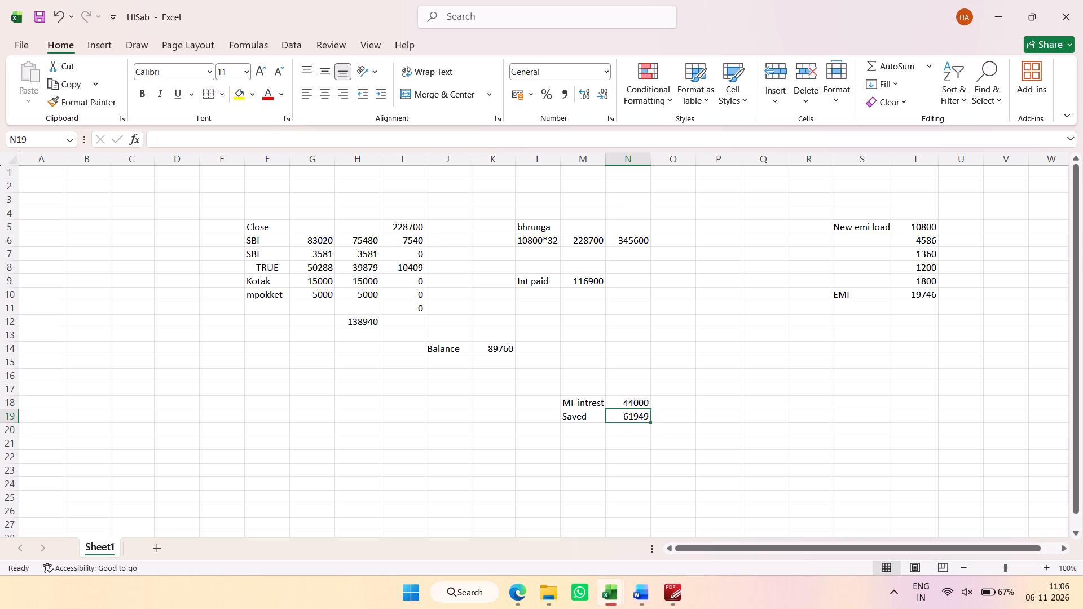
# Add the label "intrest paid" in P16 and enter the formula =M9-N19 beside it in Q16.
pyautogui.click(632, 331)
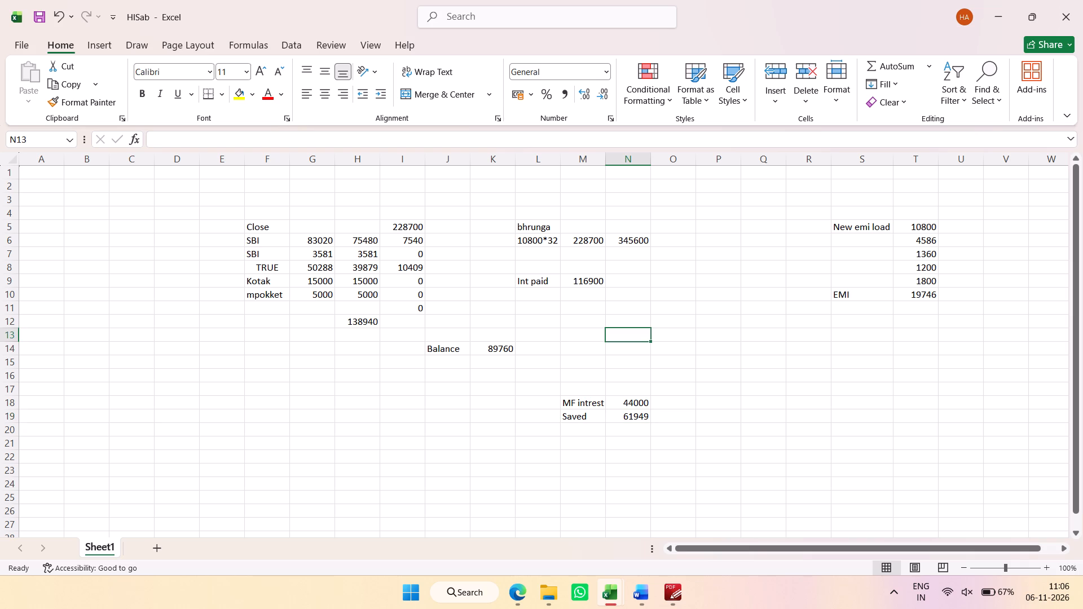
pyautogui.click(594, 284)
pyautogui.click(710, 373)
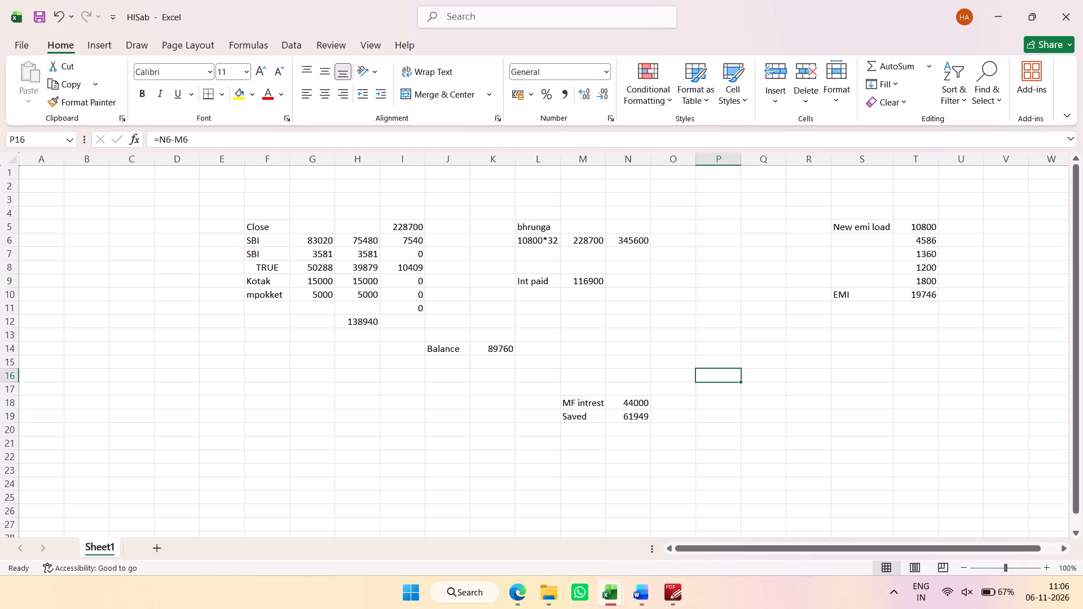
pyautogui.write('intrest paid')
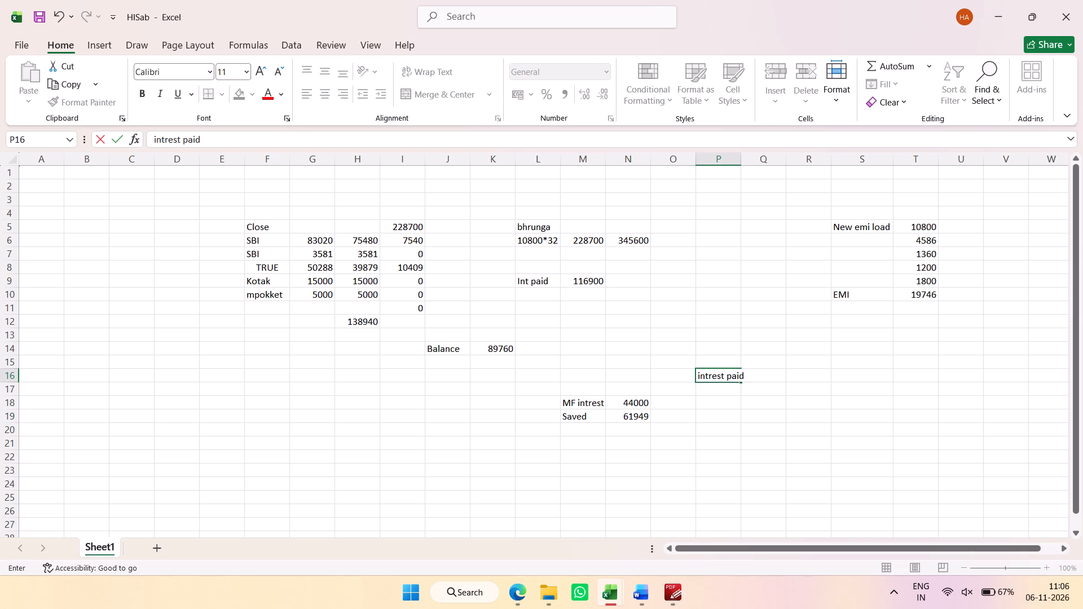
pyautogui.press('Right')
pyautogui.press('=')
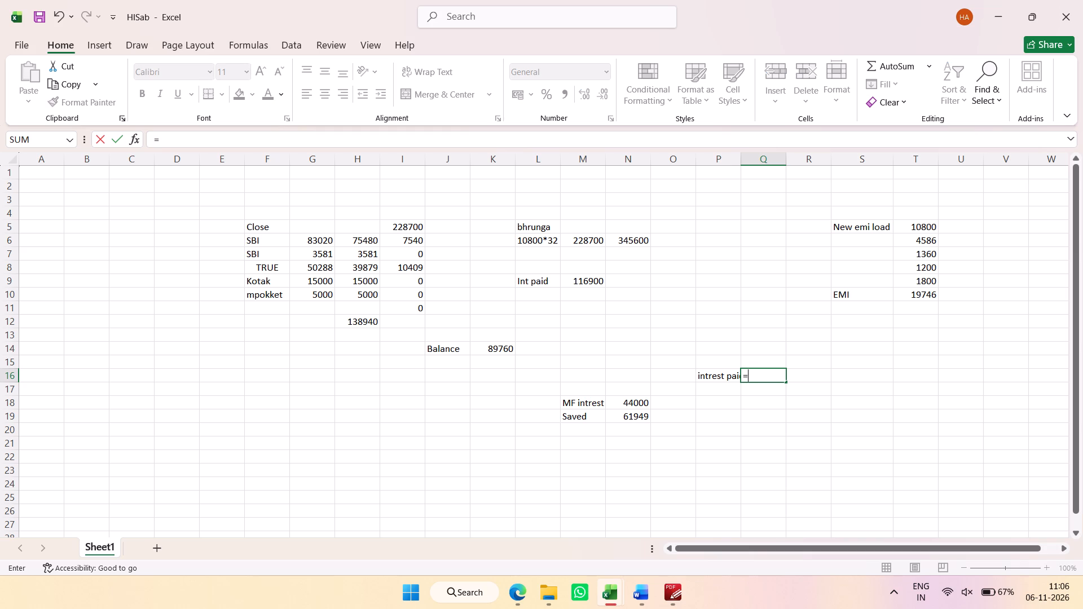
pyautogui.click(584, 278)
pyautogui.press('-')
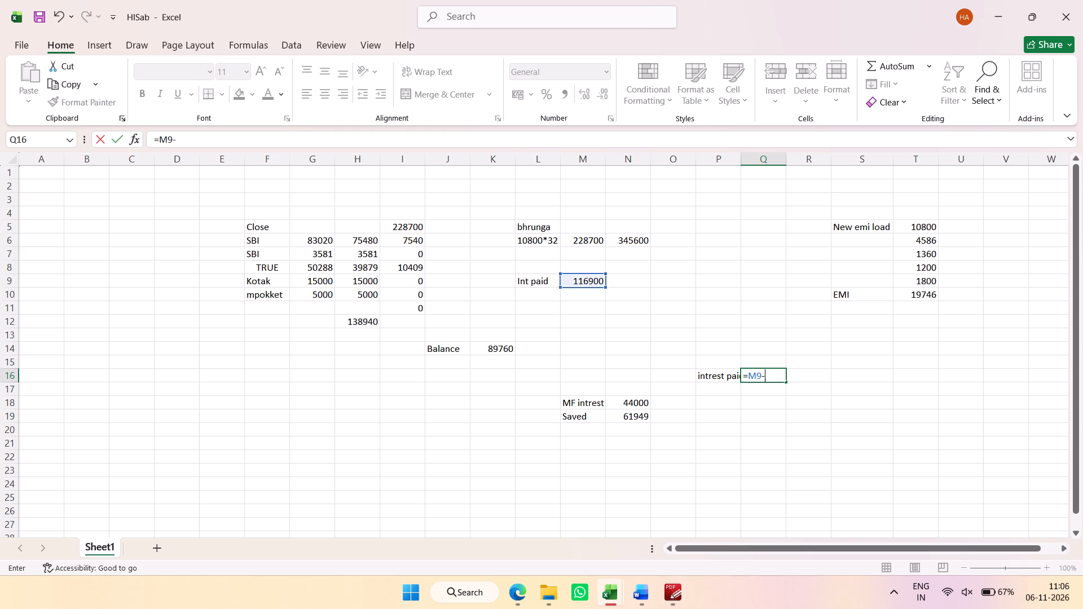
pyautogui.click(621, 418)
pyautogui.press('Return')
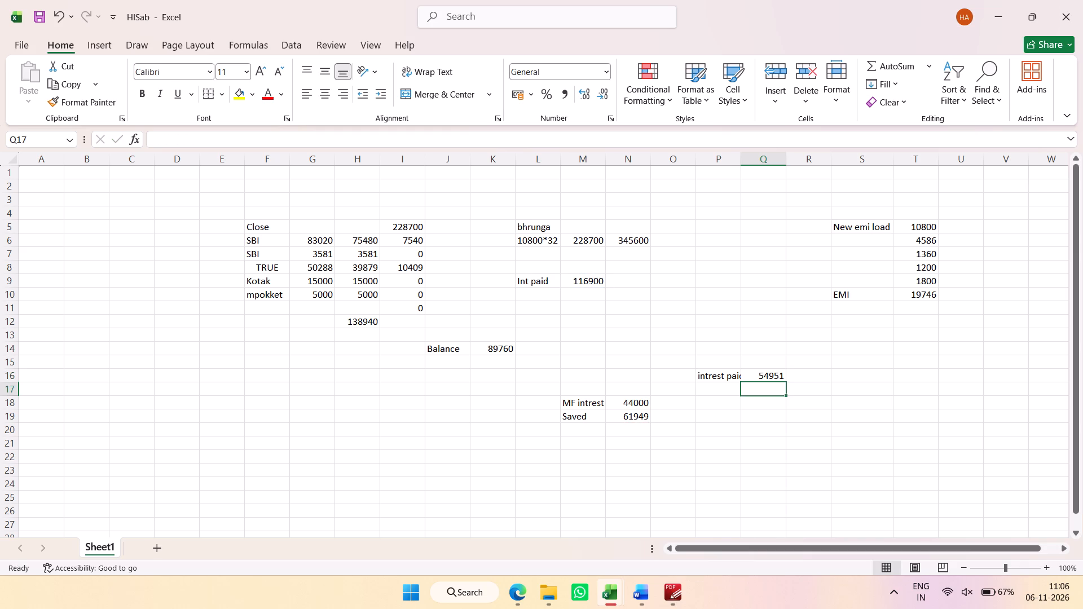
# Autofit column P to the width of the "intrest paid" label.
pyautogui.click(772, 378)
pyautogui.click(813, 429)
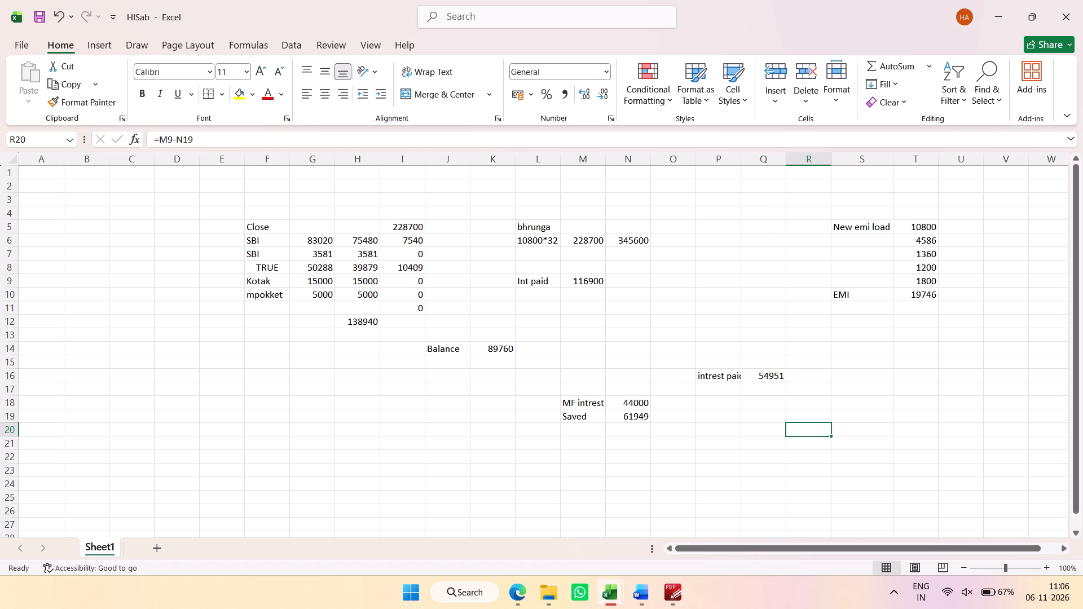
pyautogui.moveTo(717, 373); pyautogui.dragTo(752, 372)
pyautogui.doubleClick(739, 157)
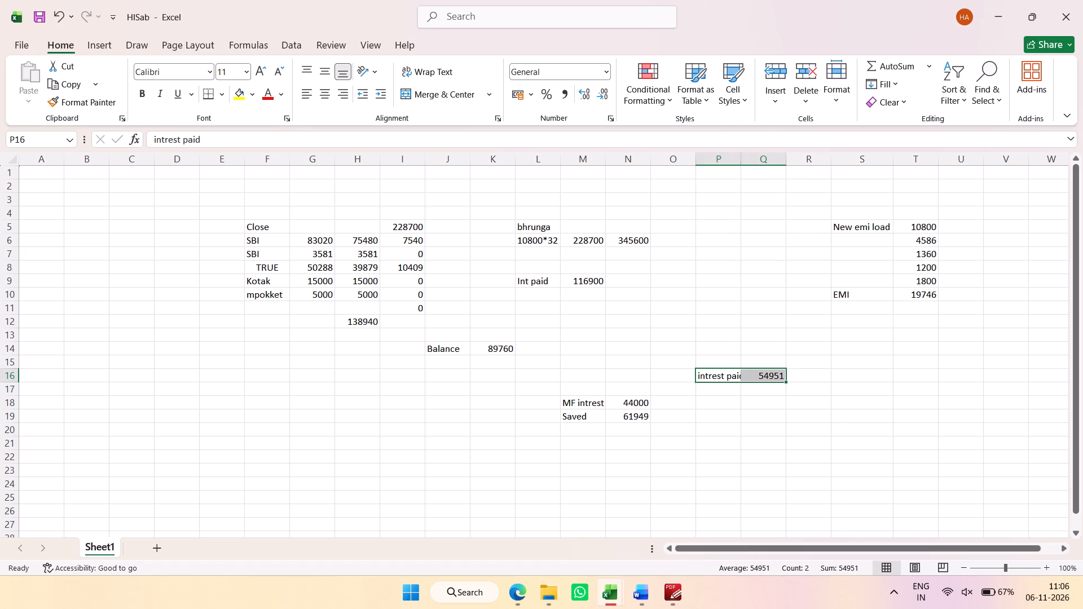
pyautogui.click(814, 369)
# Switch to the interest calculator in Edge and recalculate with the annual interest rate set to 8%.
pyautogui.click(505, 597)
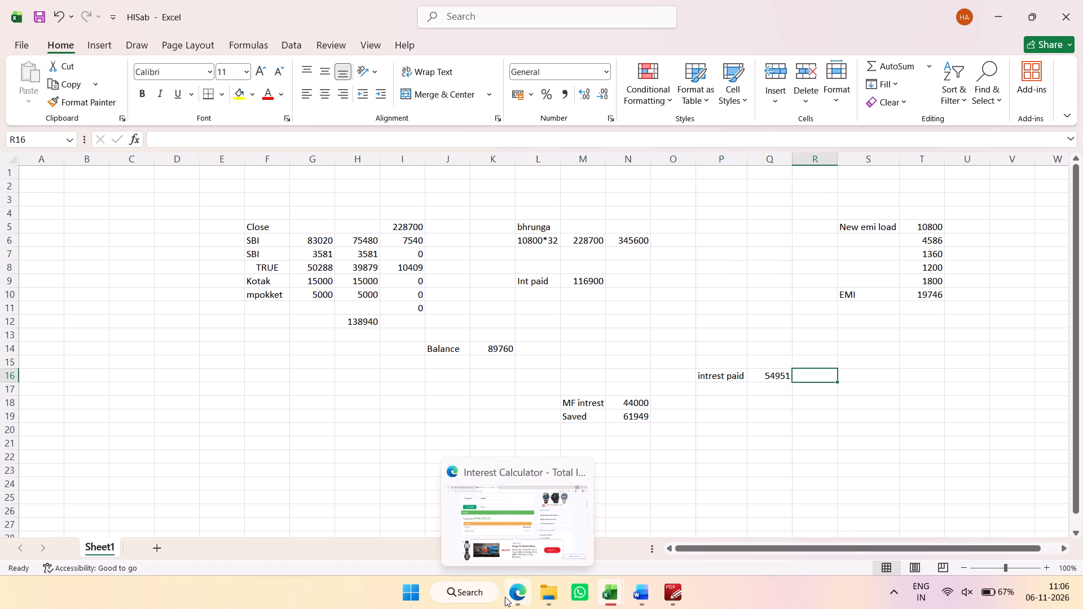
pyautogui.scroll(2, 285, 298)
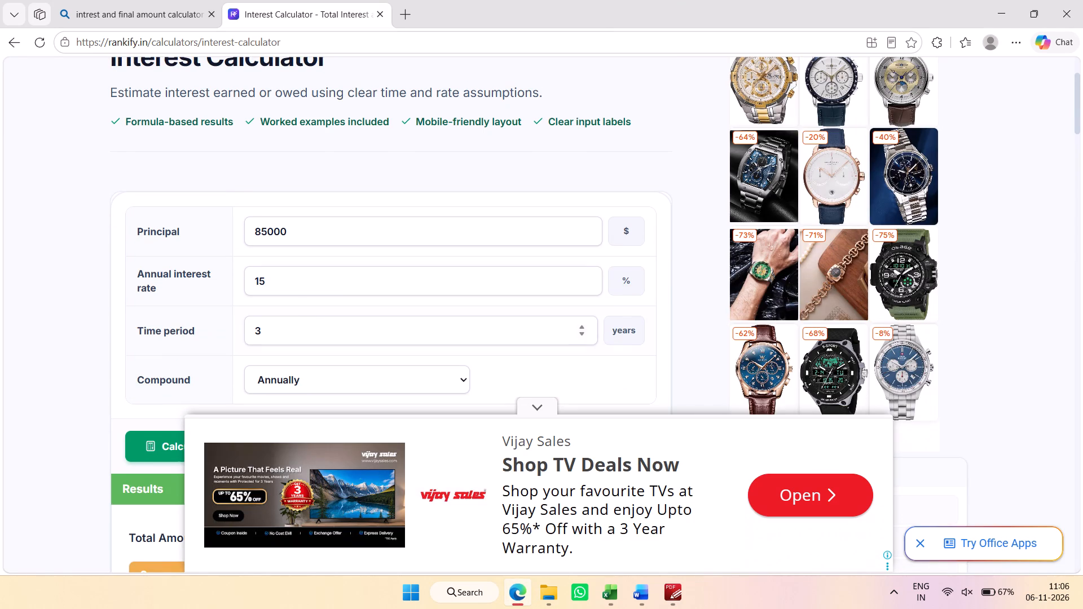
pyautogui.moveTo(300, 337); pyautogui.dragTo(260, 332)
pyautogui.moveTo(280, 280); pyautogui.dragTo(240, 279)
pyautogui.press('8')
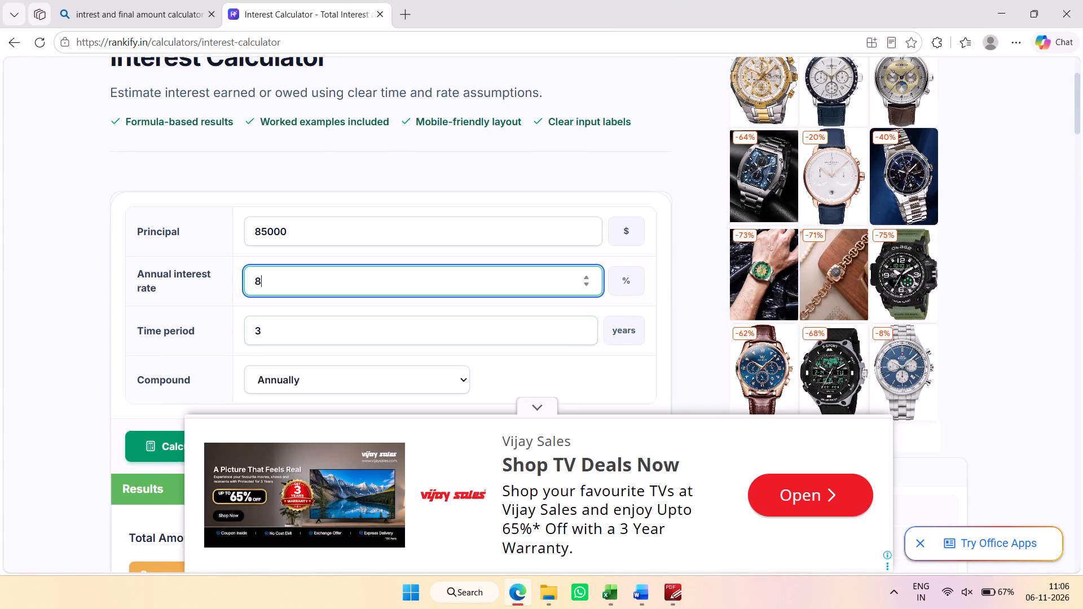
pyautogui.scroll(-1, 227, 283)
pyautogui.click(195, 306)
pyautogui.scroll(-1, 320, 267)
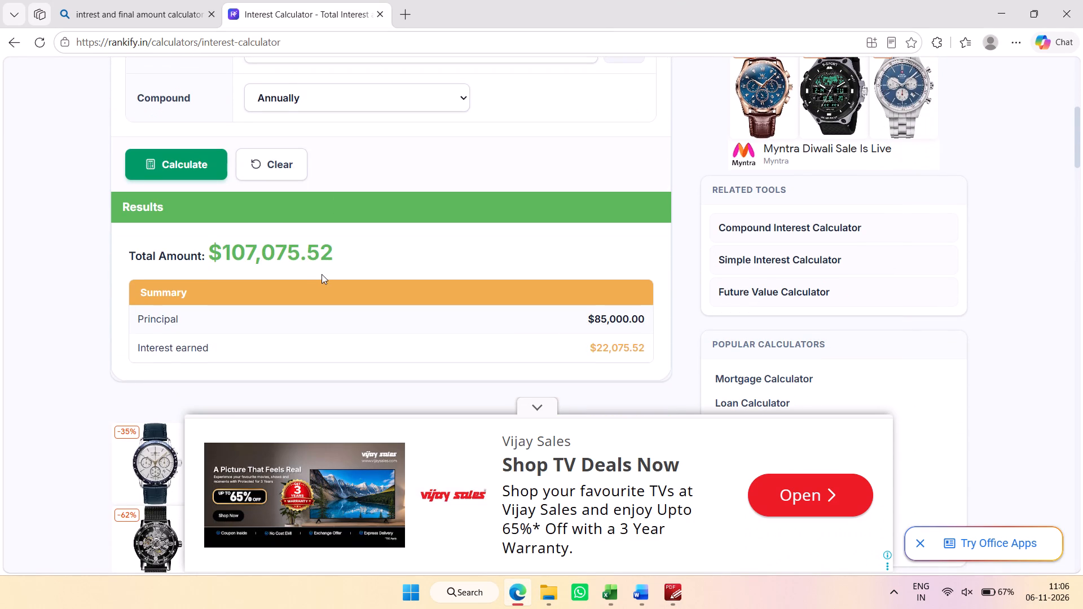
pyautogui.scroll(2, 322, 274)
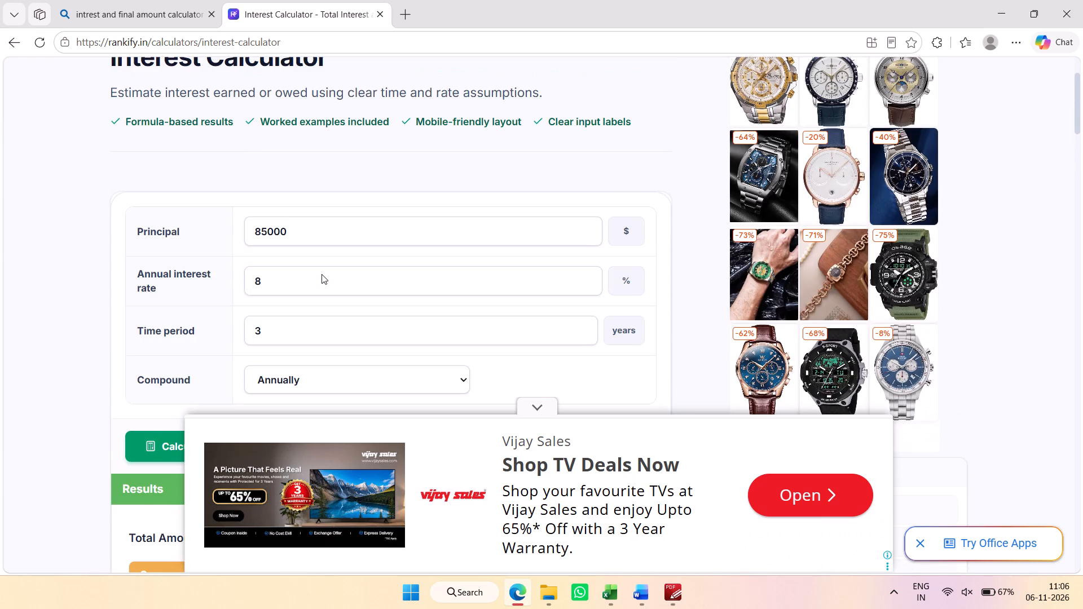
pyautogui.scroll(1, 322, 274)
pyautogui.click(998, 1)
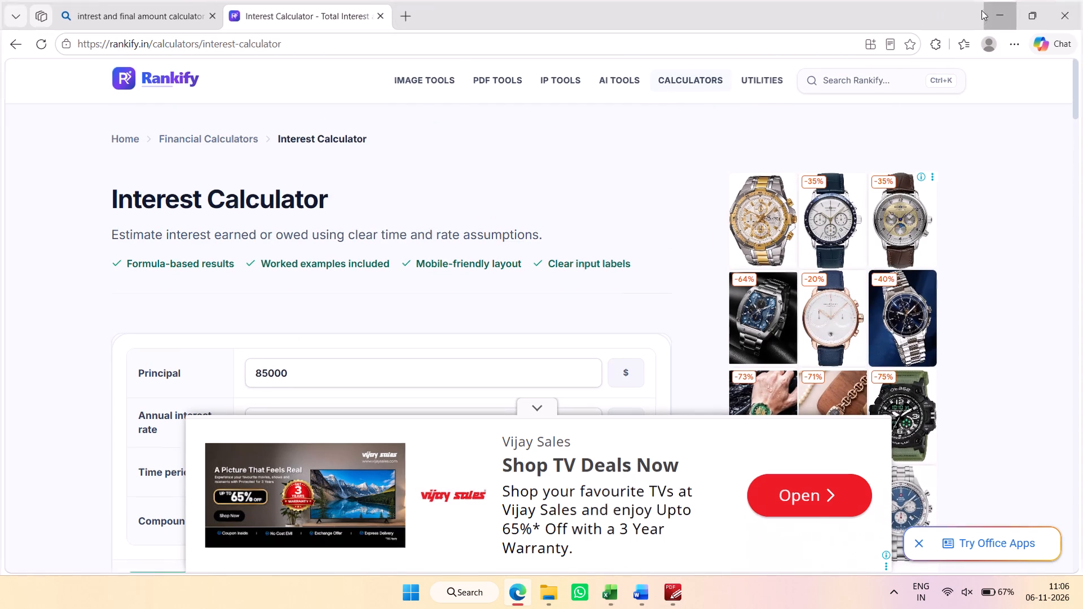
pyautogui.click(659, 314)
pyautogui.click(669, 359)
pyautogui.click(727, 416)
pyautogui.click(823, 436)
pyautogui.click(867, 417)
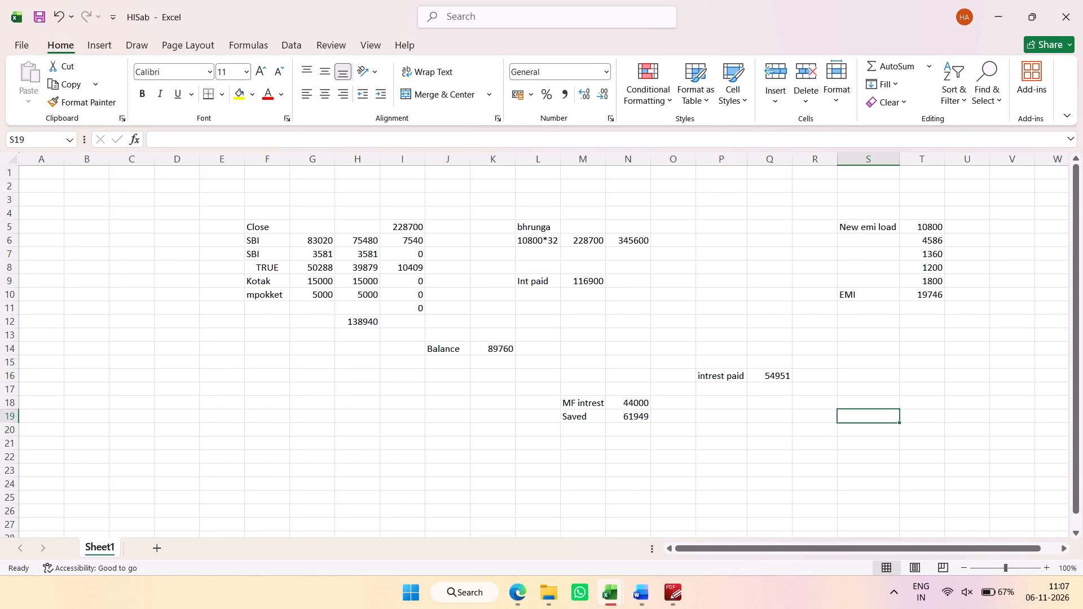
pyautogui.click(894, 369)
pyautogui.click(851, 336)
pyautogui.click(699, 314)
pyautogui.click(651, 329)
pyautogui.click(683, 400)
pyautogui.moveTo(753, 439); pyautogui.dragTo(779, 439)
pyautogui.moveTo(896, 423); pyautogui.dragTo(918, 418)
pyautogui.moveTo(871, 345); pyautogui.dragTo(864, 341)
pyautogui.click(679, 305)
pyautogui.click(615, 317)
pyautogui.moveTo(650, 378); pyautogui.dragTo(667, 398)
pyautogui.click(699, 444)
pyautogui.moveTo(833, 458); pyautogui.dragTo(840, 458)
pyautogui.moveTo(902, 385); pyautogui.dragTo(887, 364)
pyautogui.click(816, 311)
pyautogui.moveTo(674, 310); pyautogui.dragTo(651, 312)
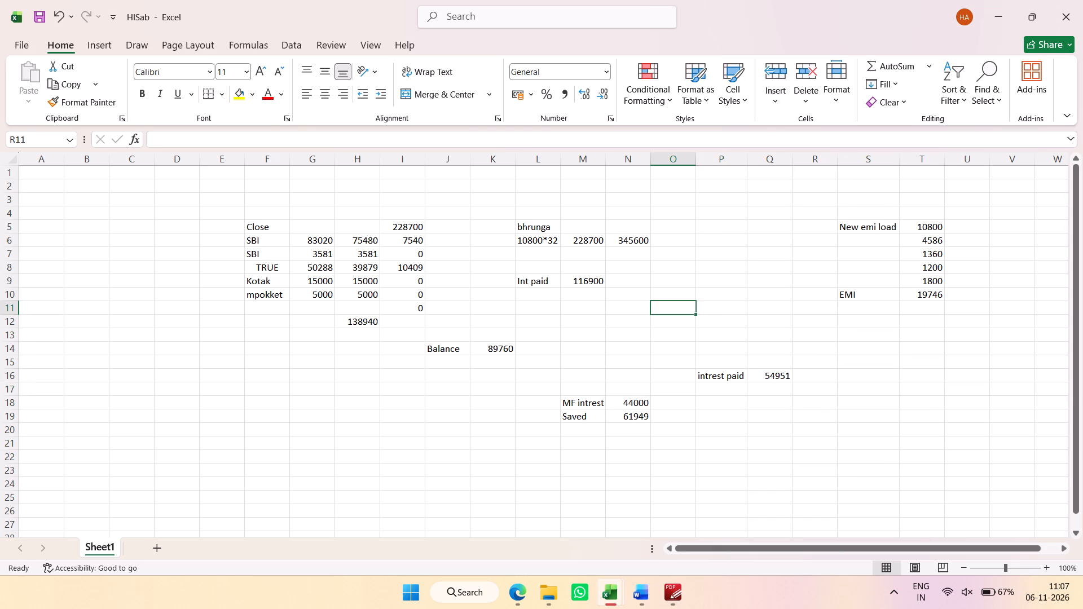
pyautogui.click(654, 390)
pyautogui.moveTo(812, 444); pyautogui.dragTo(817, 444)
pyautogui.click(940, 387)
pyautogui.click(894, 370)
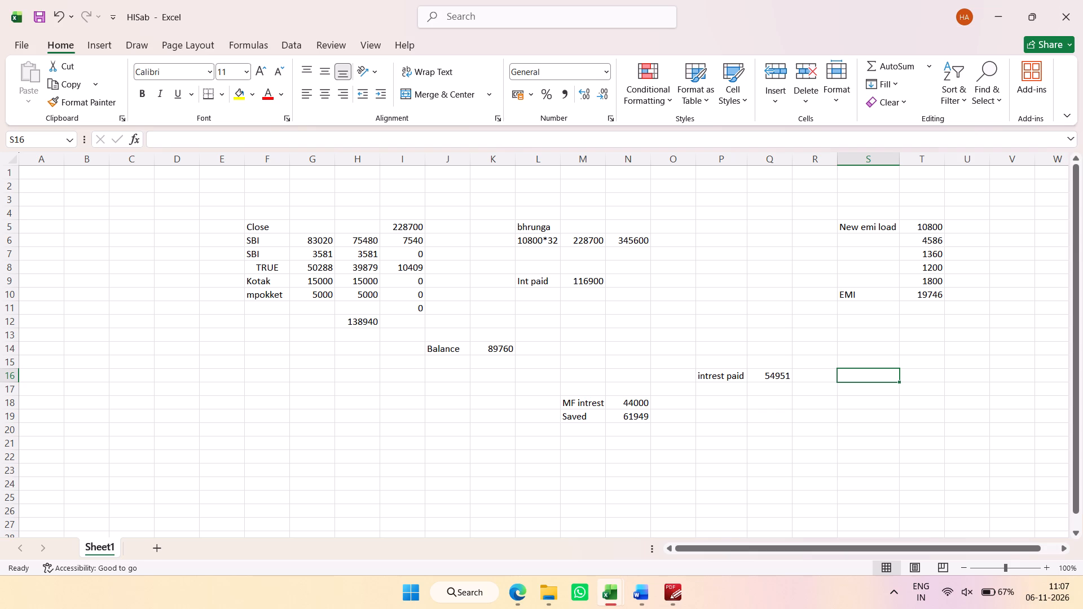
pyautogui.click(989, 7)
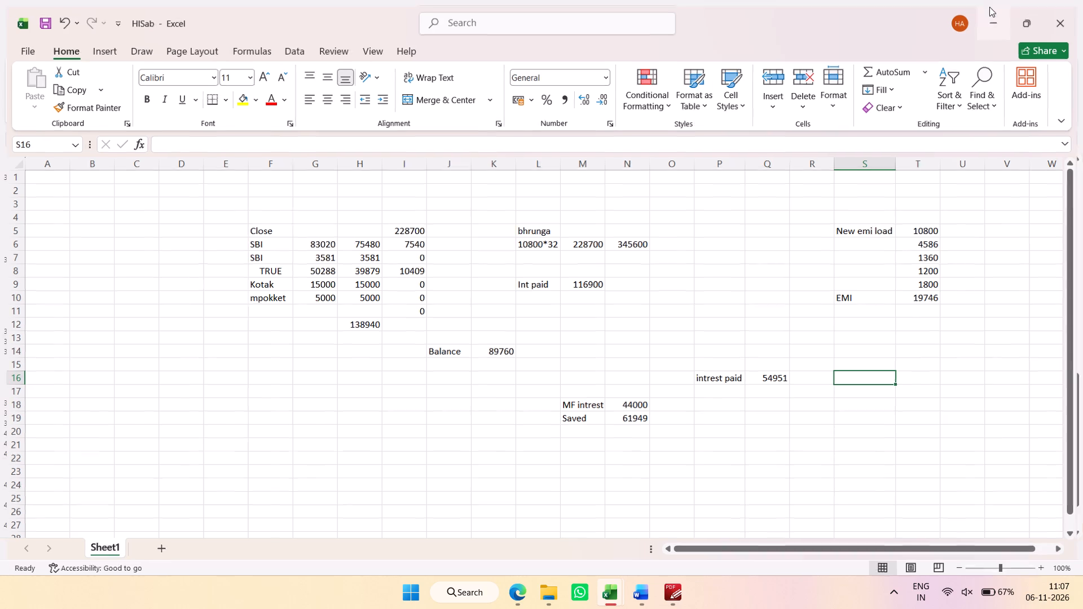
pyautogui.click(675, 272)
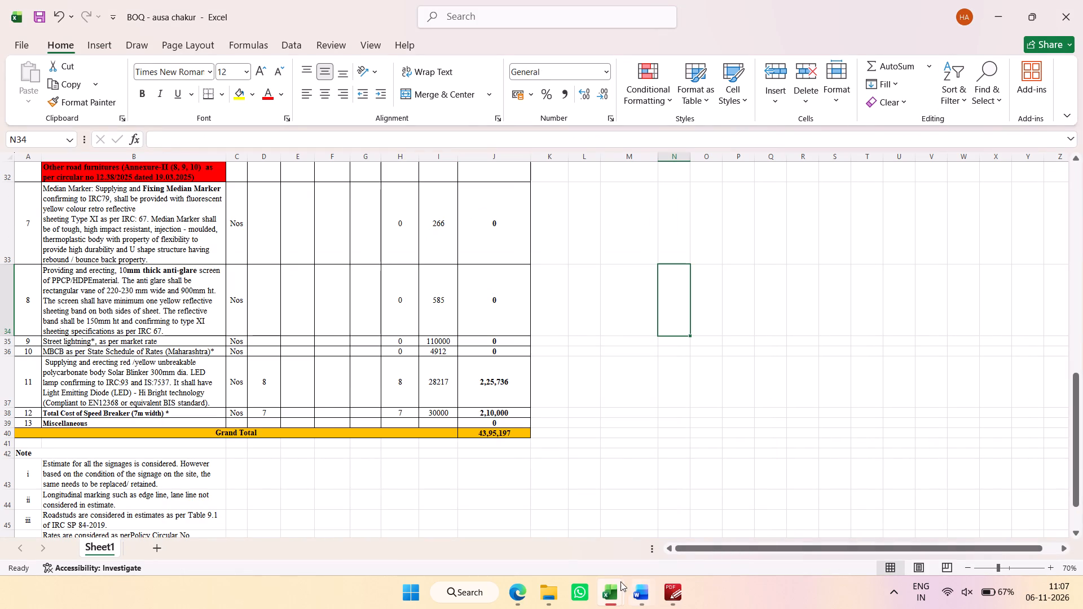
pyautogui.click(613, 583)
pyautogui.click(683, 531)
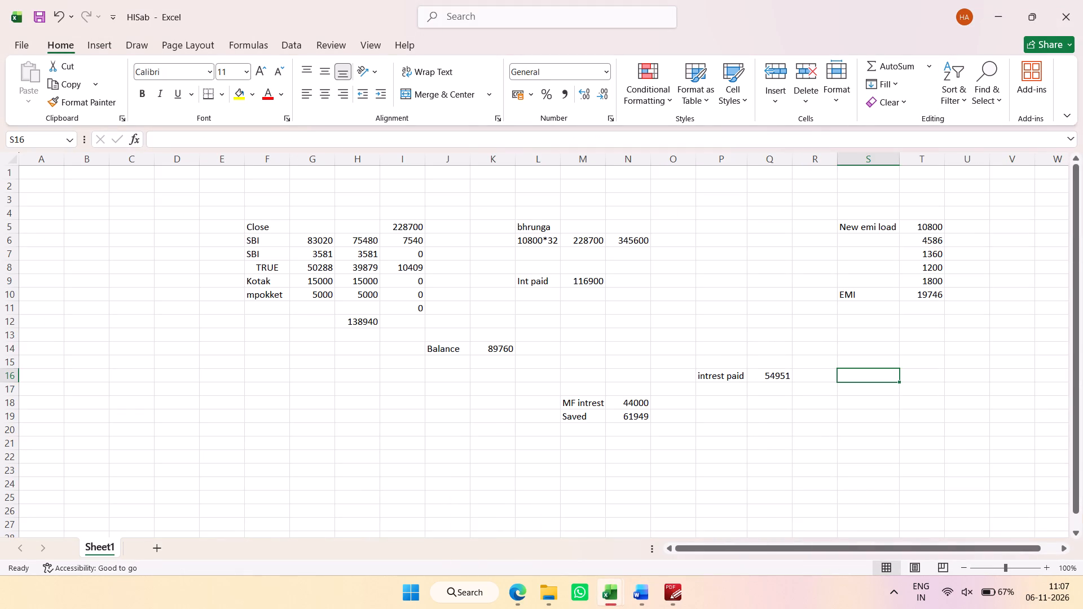
# Save the HISab workbook.
pyautogui.click(768, 376)
pyautogui.click(41, 19)
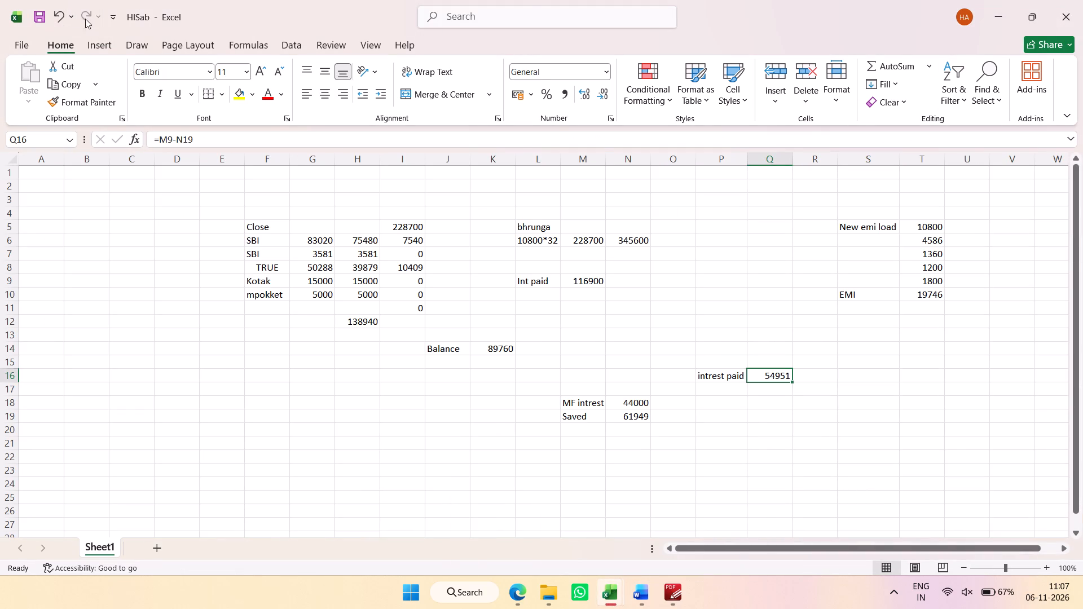
pyautogui.click(716, 338)
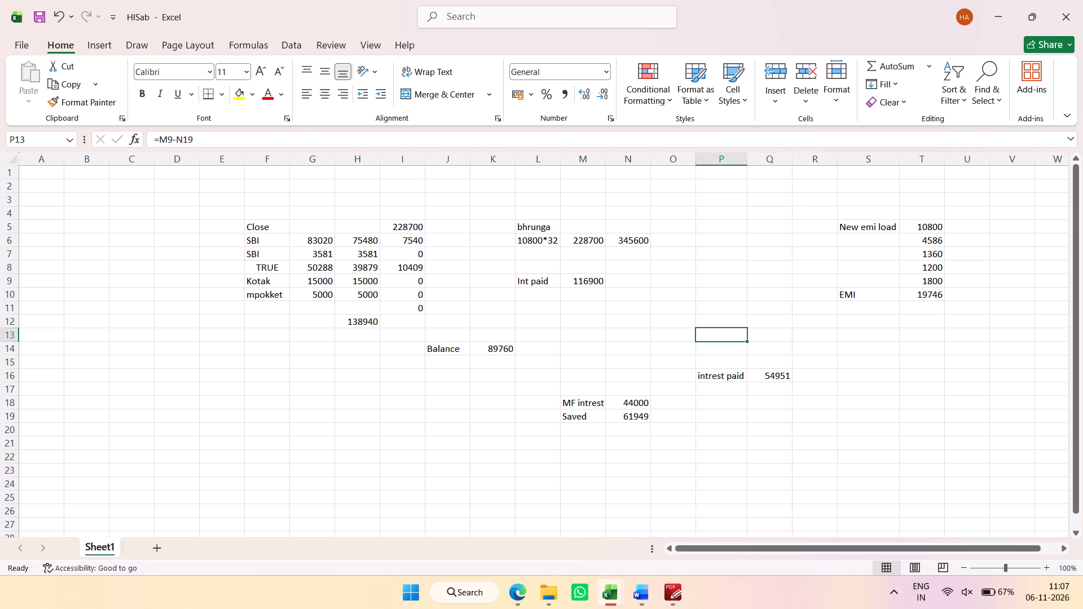
pyautogui.click(34, 23)
# Minimize HISab, save the "BOQ - ausa chakur" workbook and minimize it as well.
pyautogui.click(1001, 0)
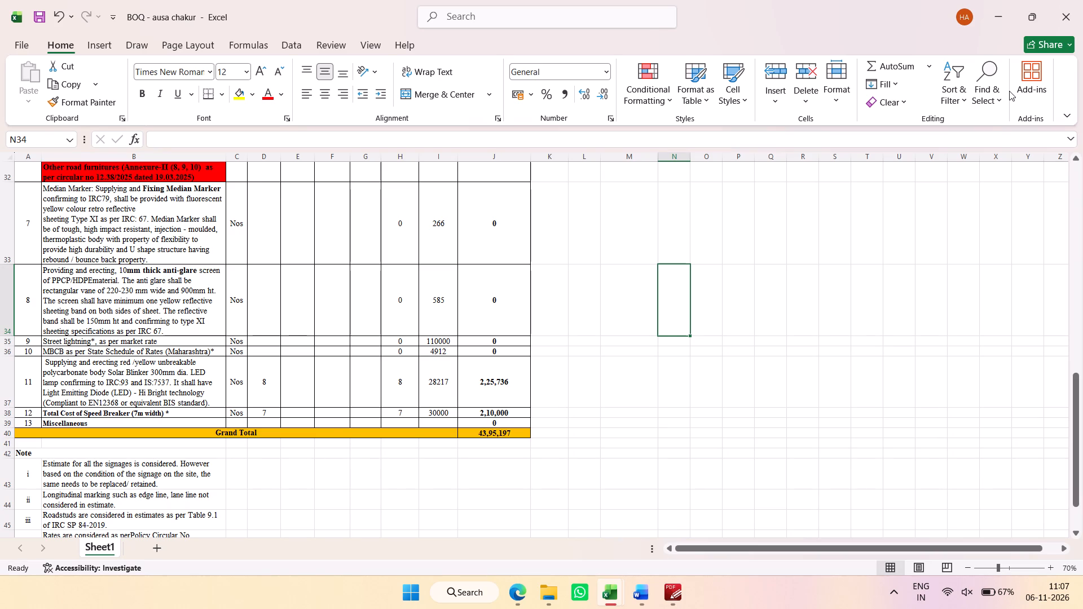
pyautogui.click(41, 11)
pyautogui.click(987, 13)
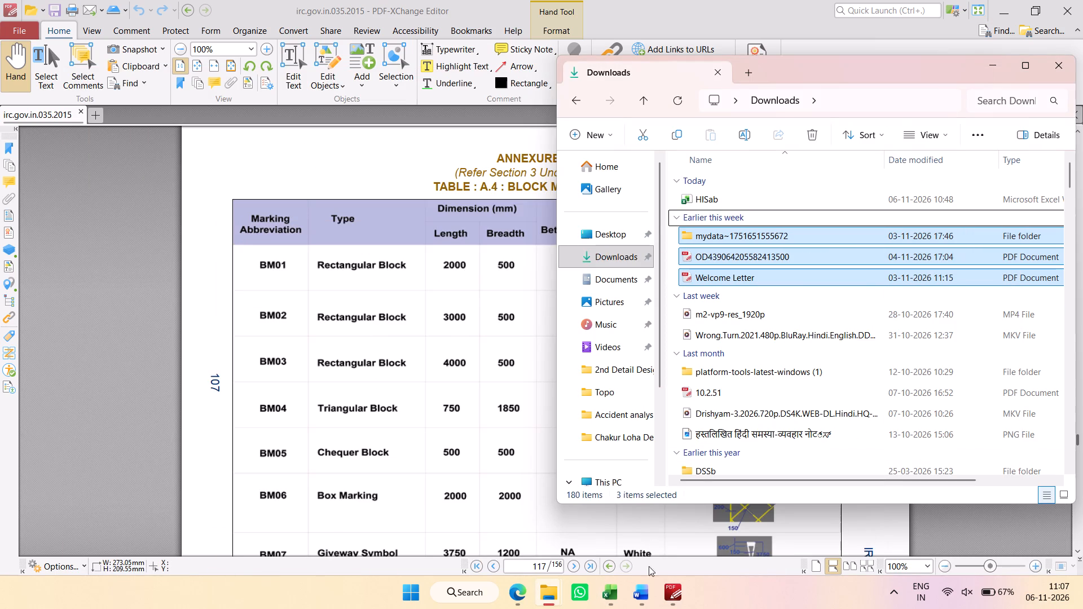
# Bring the HISab workbook back into view.
pyautogui.click(601, 598)
pyautogui.click(722, 523)
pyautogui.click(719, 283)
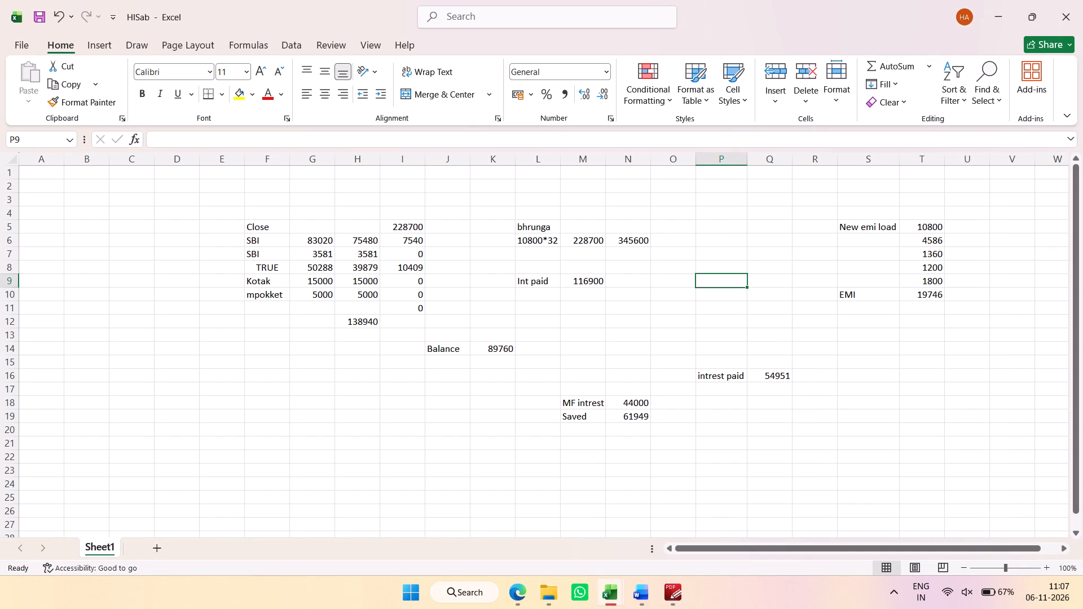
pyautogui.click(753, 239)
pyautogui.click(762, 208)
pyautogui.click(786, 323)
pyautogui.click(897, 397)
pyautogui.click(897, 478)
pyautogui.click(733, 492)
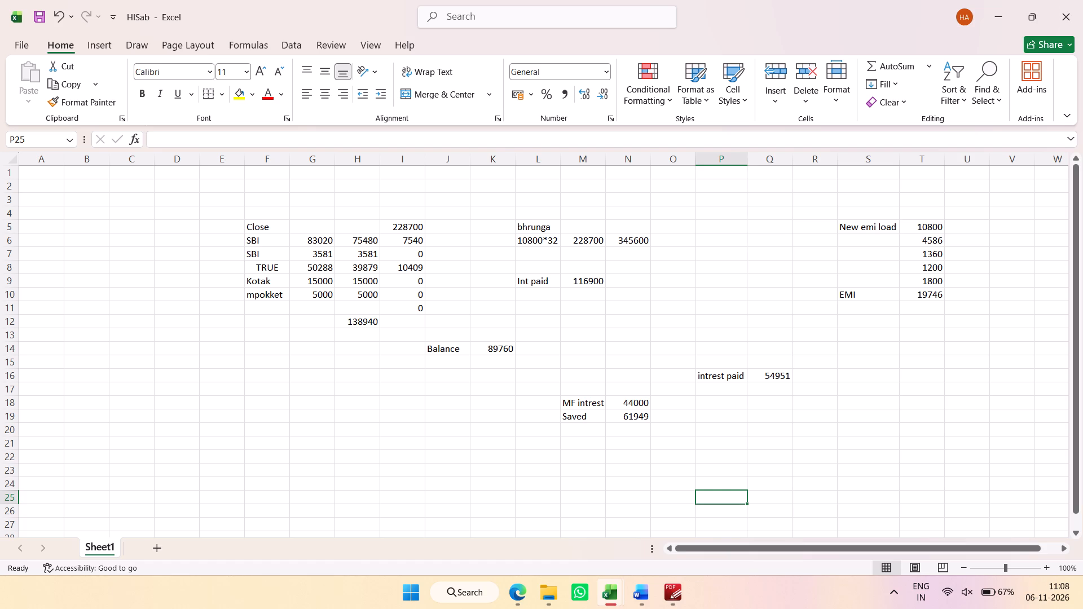
# Examine the new EMI load amounts, their EMI total and the balance figure in the HISab sheet.
pyautogui.click(941, 296)
pyautogui.click(940, 320)
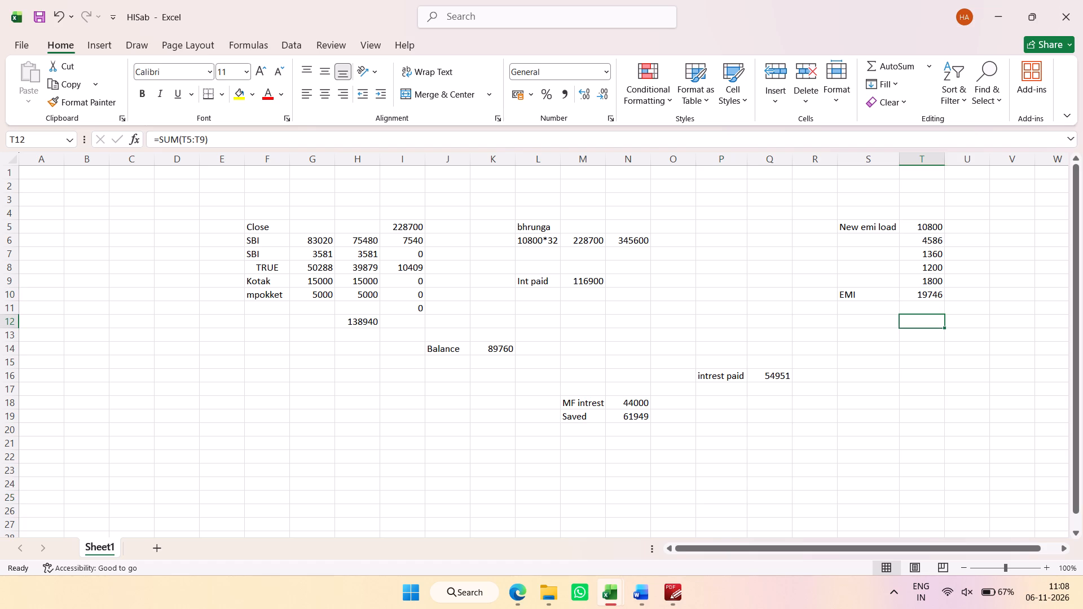
pyautogui.click(931, 284)
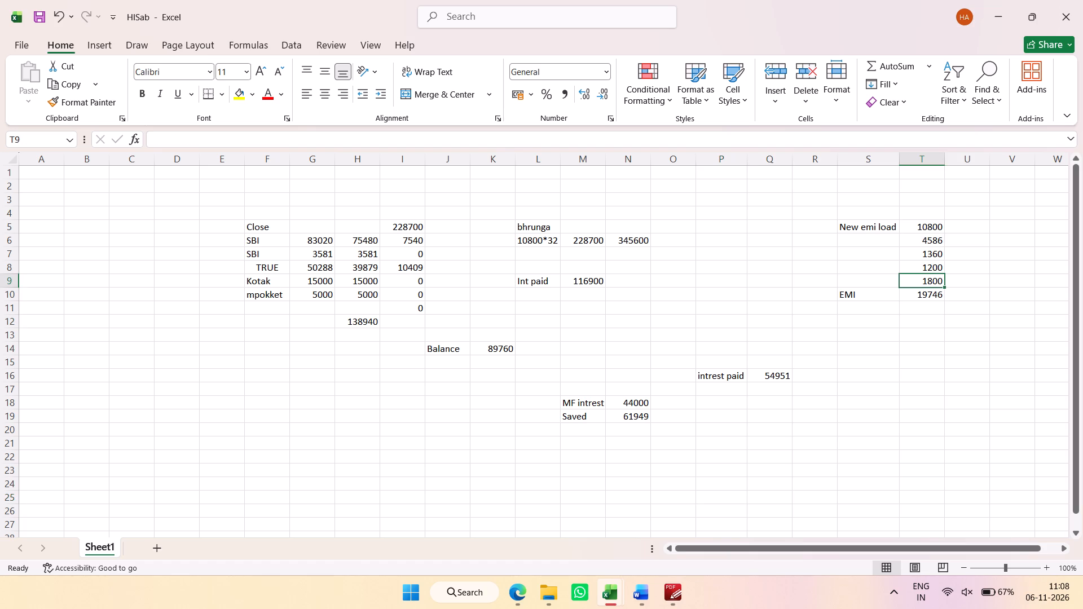
pyautogui.click(943, 240)
pyautogui.moveTo(942, 227); pyautogui.dragTo(940, 237)
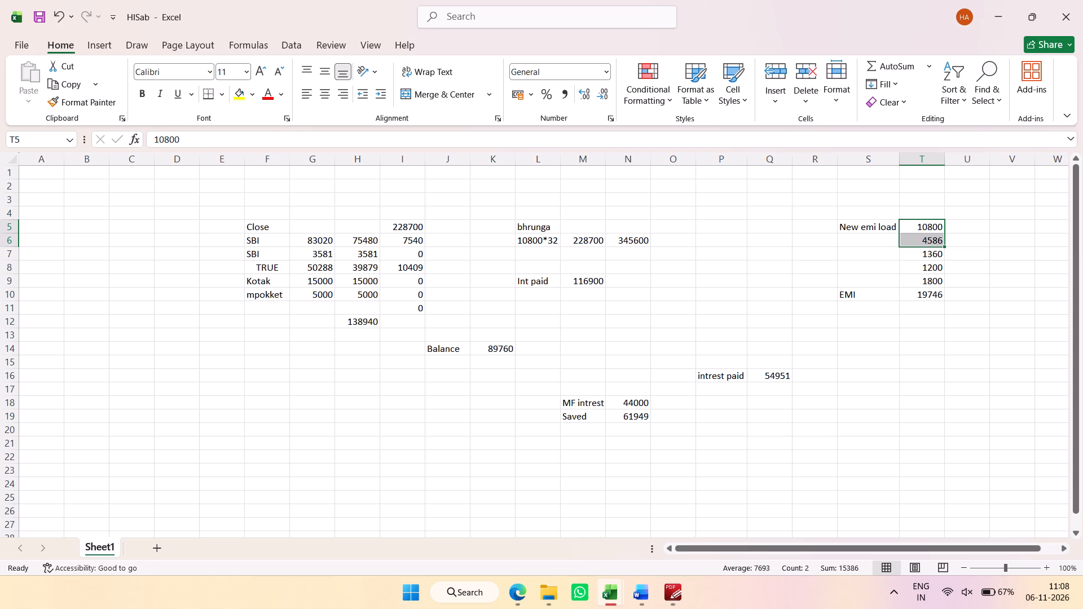
pyautogui.click(935, 251)
pyautogui.moveTo(963, 253); pyautogui.dragTo(926, 253)
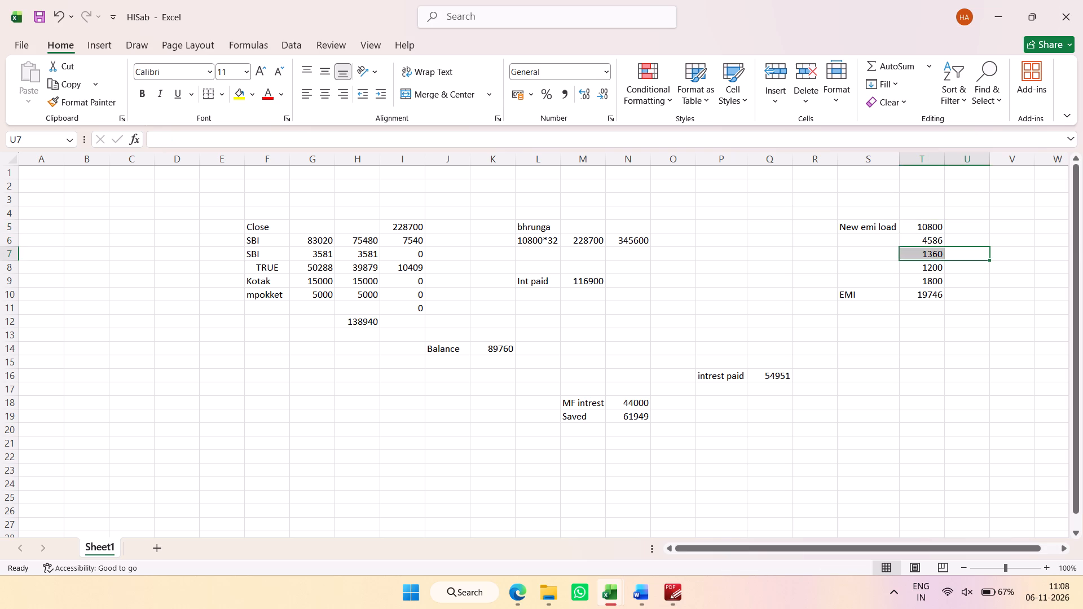
pyautogui.moveTo(959, 272); pyautogui.dragTo(938, 271)
pyautogui.moveTo(958, 285); pyautogui.dragTo(932, 282)
pyautogui.click(933, 321)
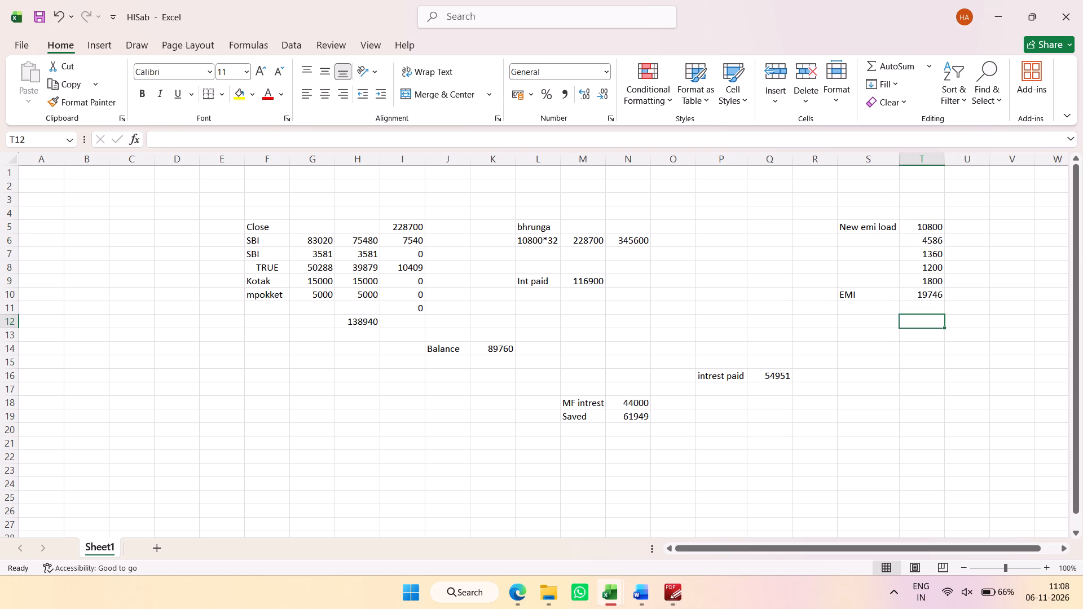
pyautogui.click(494, 348)
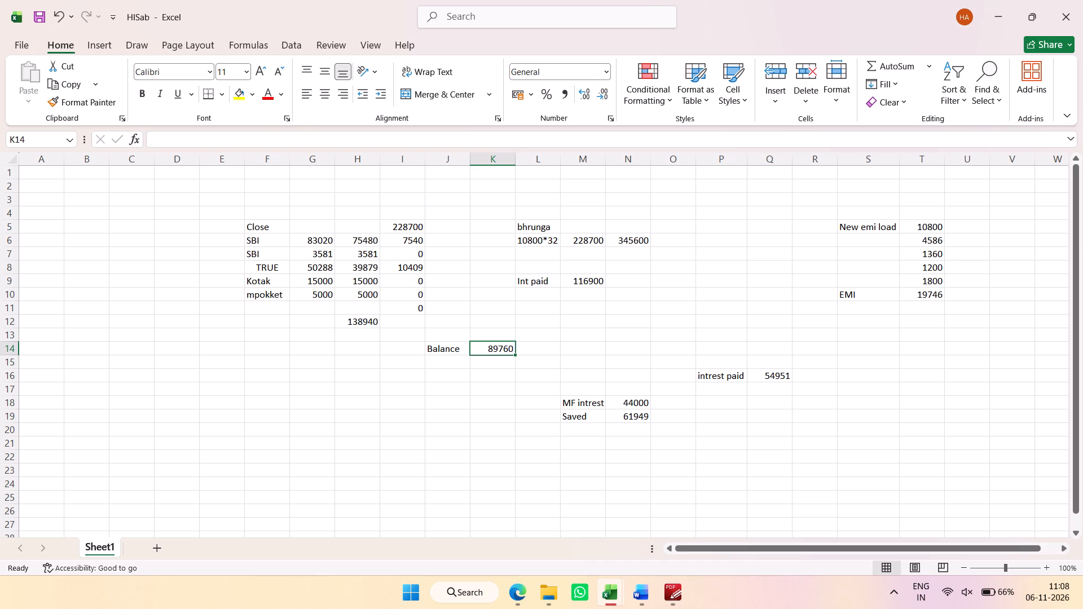
# Show the desktop and calculate 110+108 in the PowerToys Run launcher.
pyautogui.click(1082, 608)
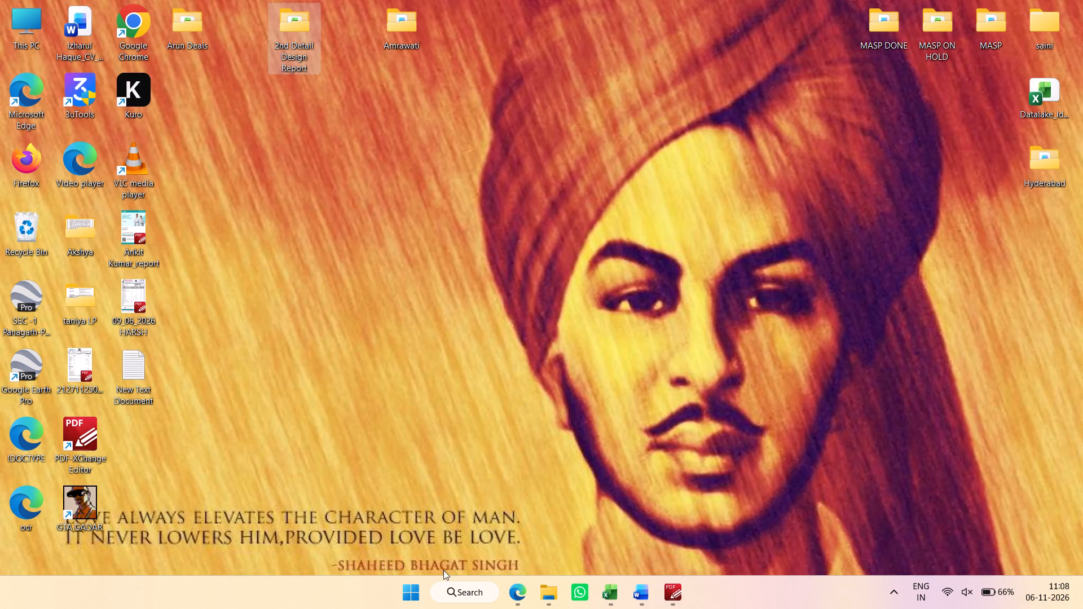
pyautogui.hotkey('alt', 'space')
pyautogui.write('11')
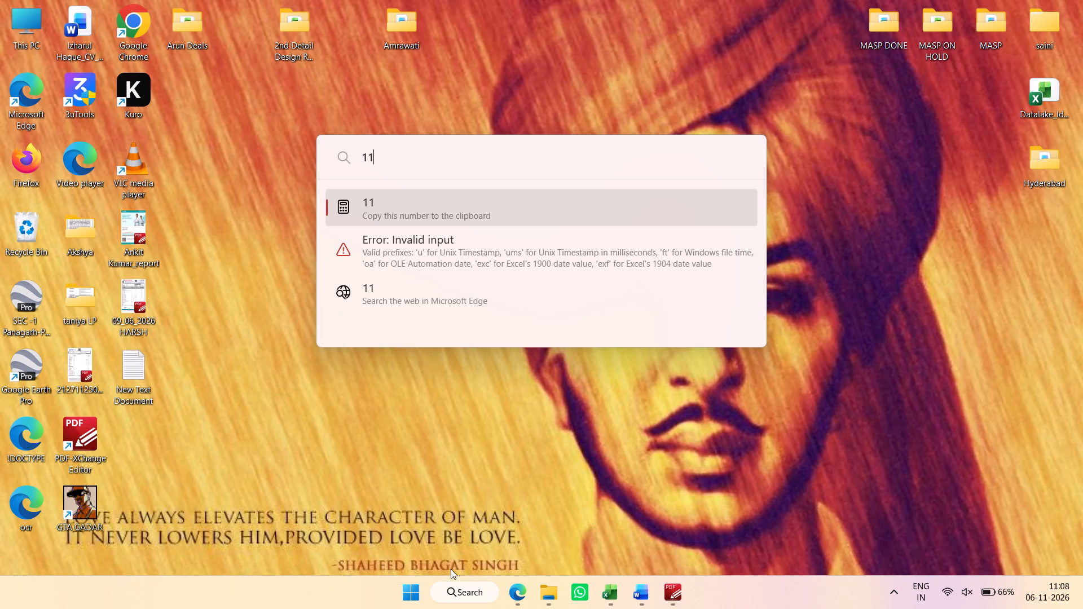
pyautogui.press('0')
pyautogui.write('+0')
pyautogui.press('BackSpace')
pyautogui.write('108')
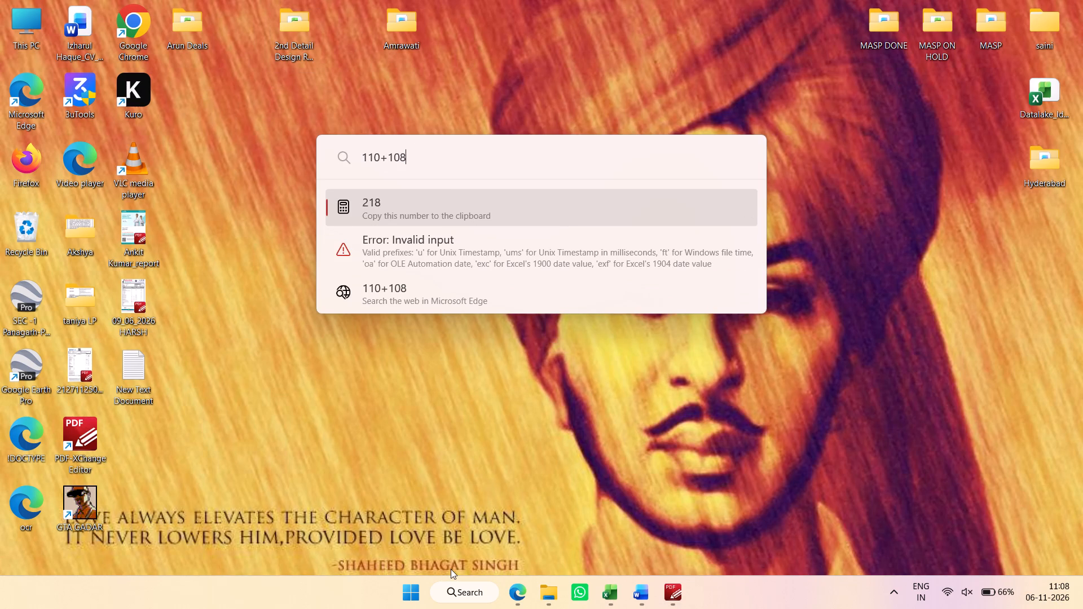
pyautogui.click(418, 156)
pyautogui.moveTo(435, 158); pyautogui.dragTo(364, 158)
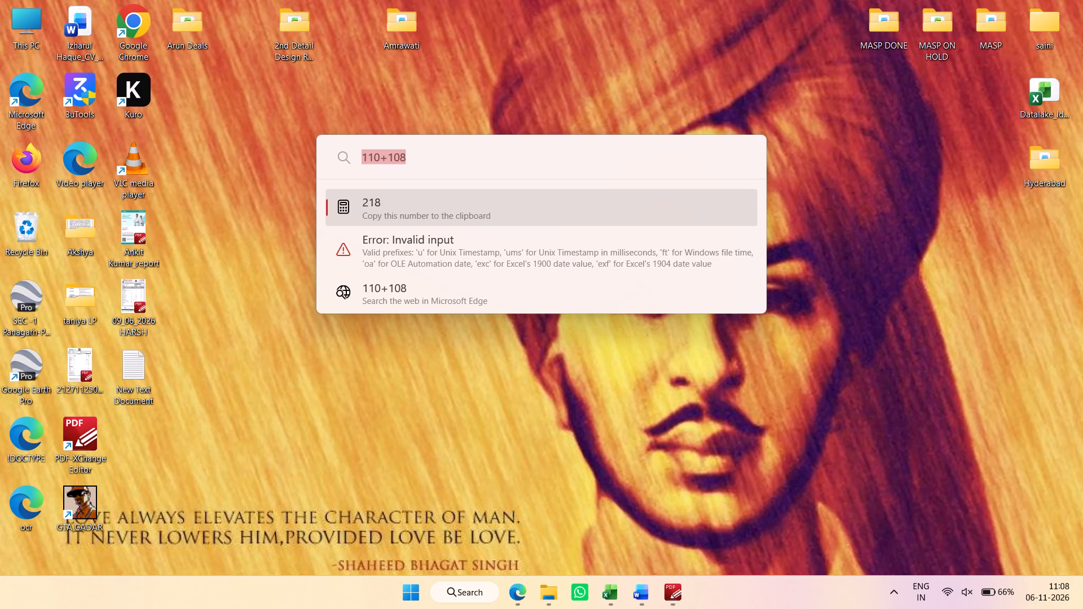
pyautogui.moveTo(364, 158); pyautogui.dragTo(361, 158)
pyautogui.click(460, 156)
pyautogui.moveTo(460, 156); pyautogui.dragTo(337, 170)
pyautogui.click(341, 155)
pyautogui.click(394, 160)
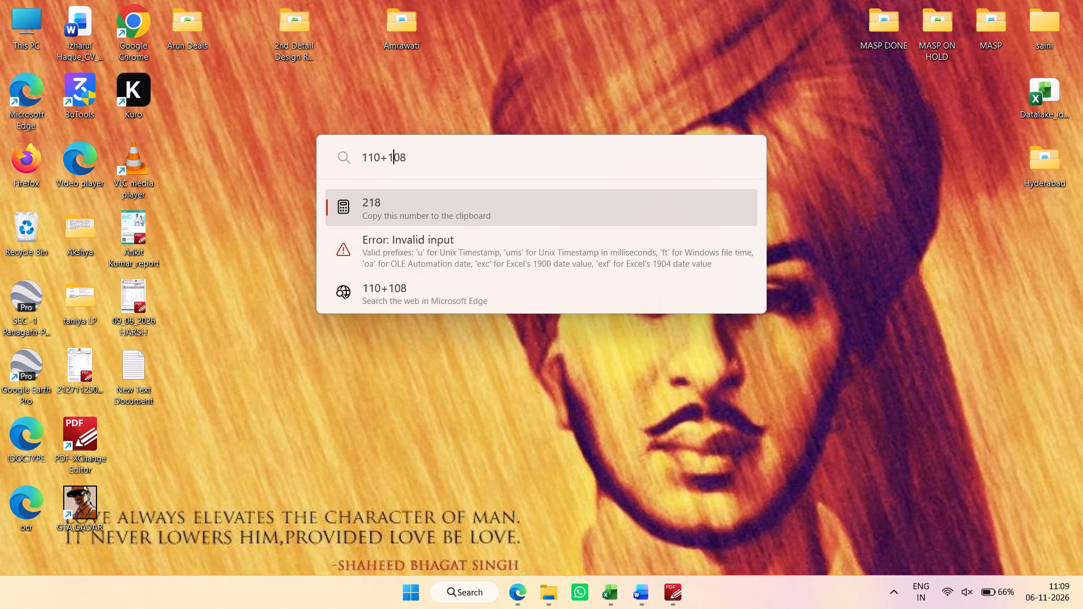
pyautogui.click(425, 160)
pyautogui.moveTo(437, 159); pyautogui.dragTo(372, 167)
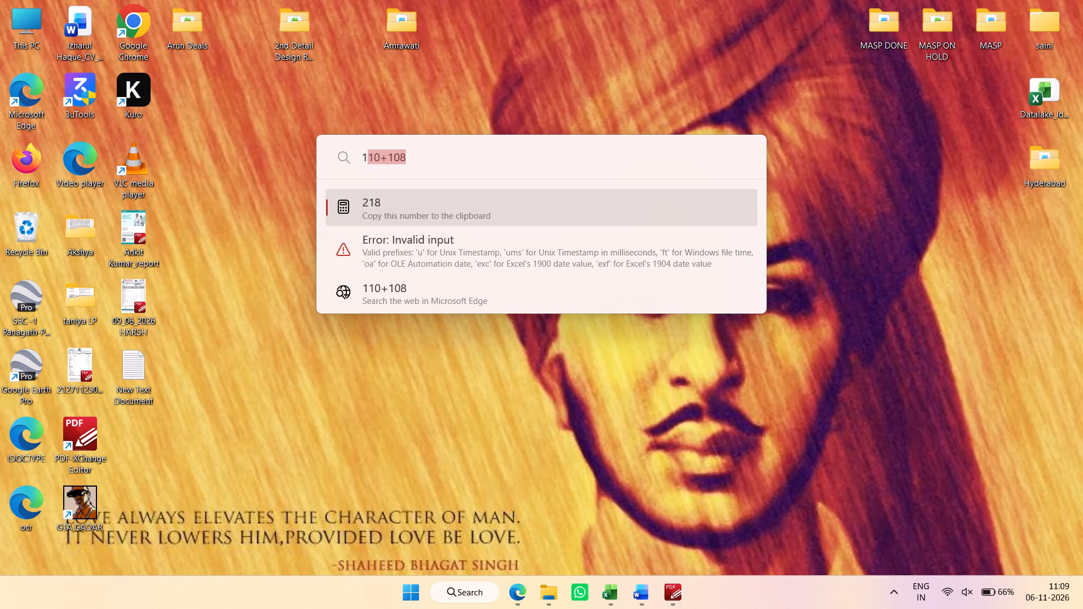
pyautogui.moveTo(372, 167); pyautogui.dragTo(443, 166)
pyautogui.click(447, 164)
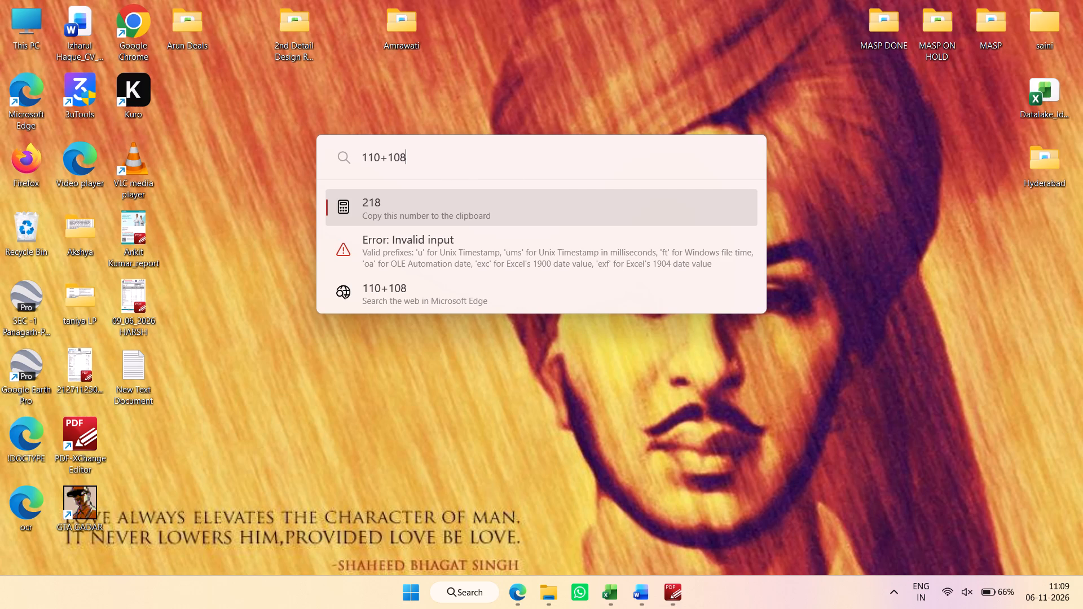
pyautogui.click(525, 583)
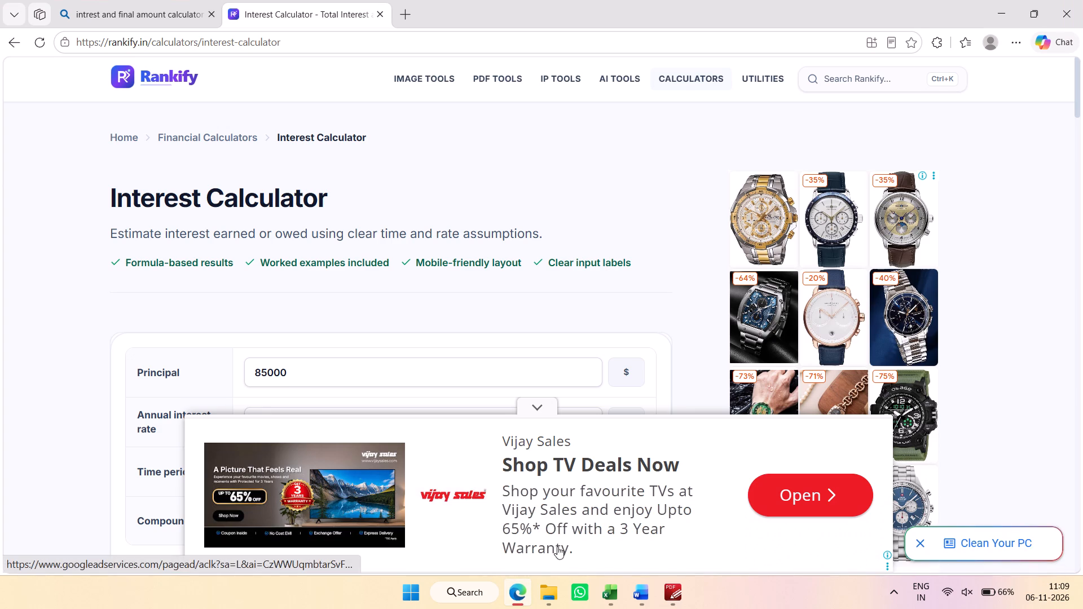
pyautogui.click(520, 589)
# Return to the HISab workbook and enter 11, 4 and 12 in column U beside the EMI amounts 4586, 1360 and 1200.
pyautogui.click(606, 587)
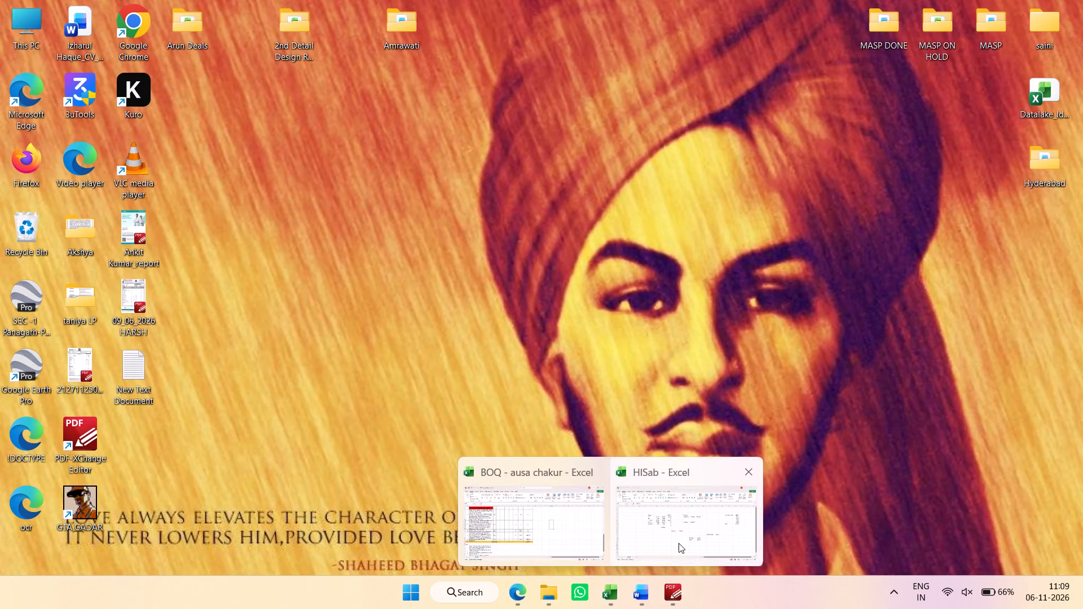
pyautogui.click(677, 543)
pyautogui.click(952, 239)
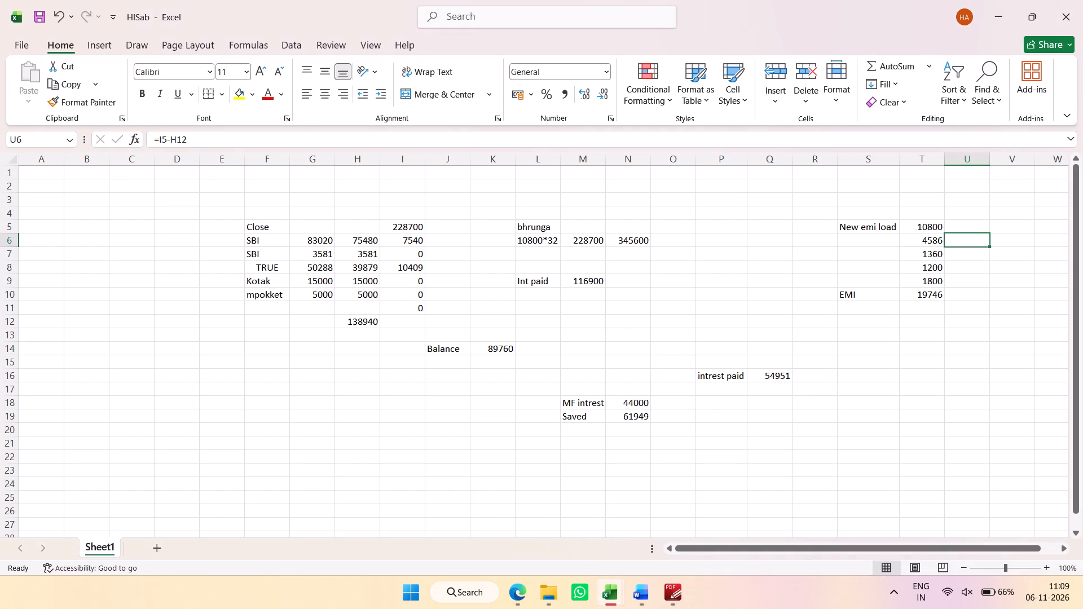
pyautogui.write('11')
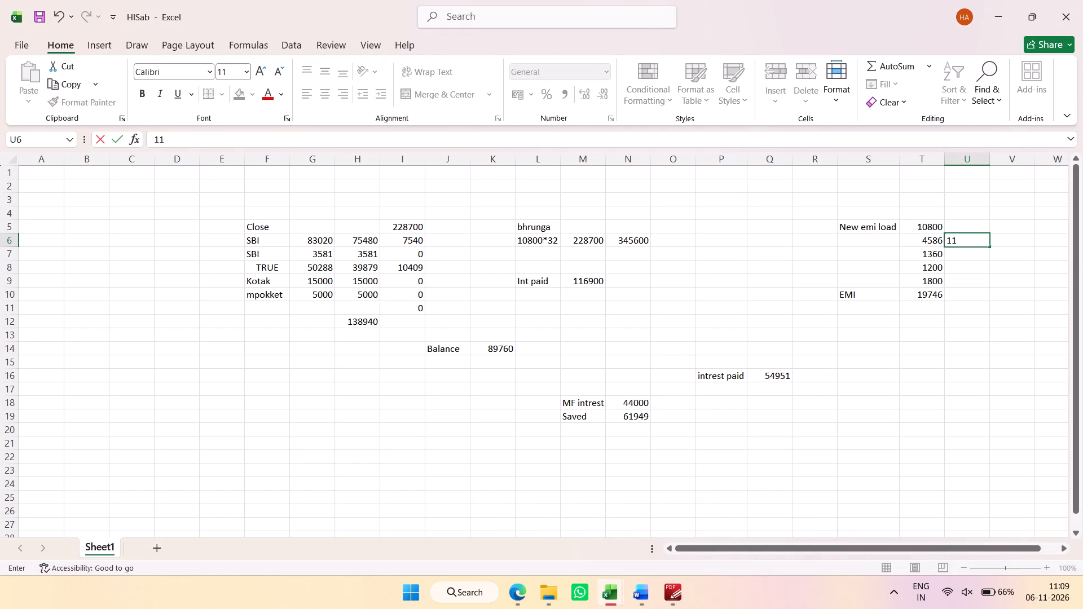
pyautogui.press('Return')
pyautogui.press('4')
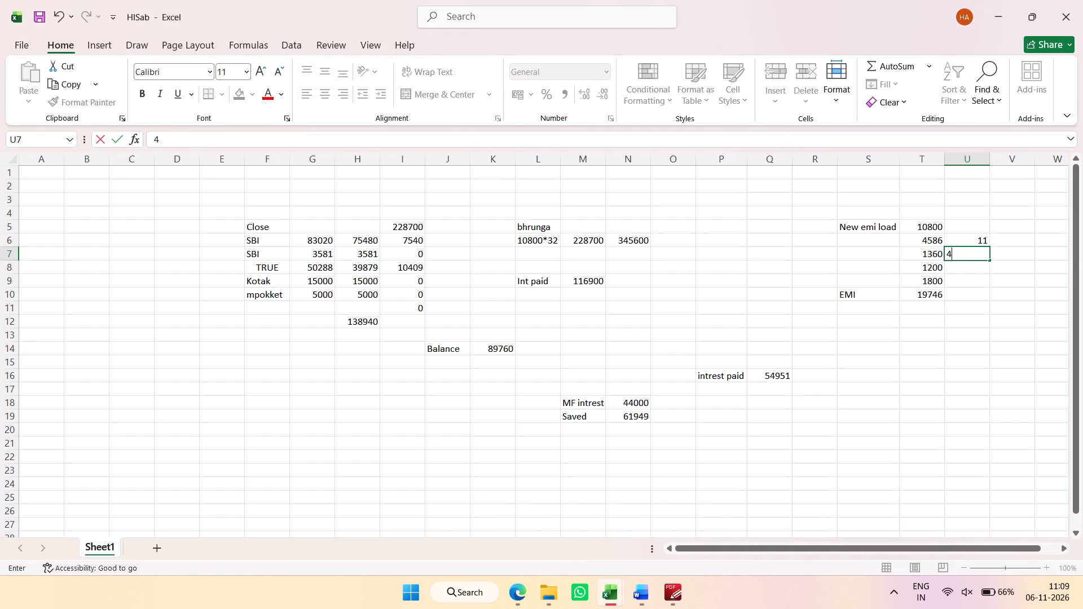
pyautogui.press('Return')
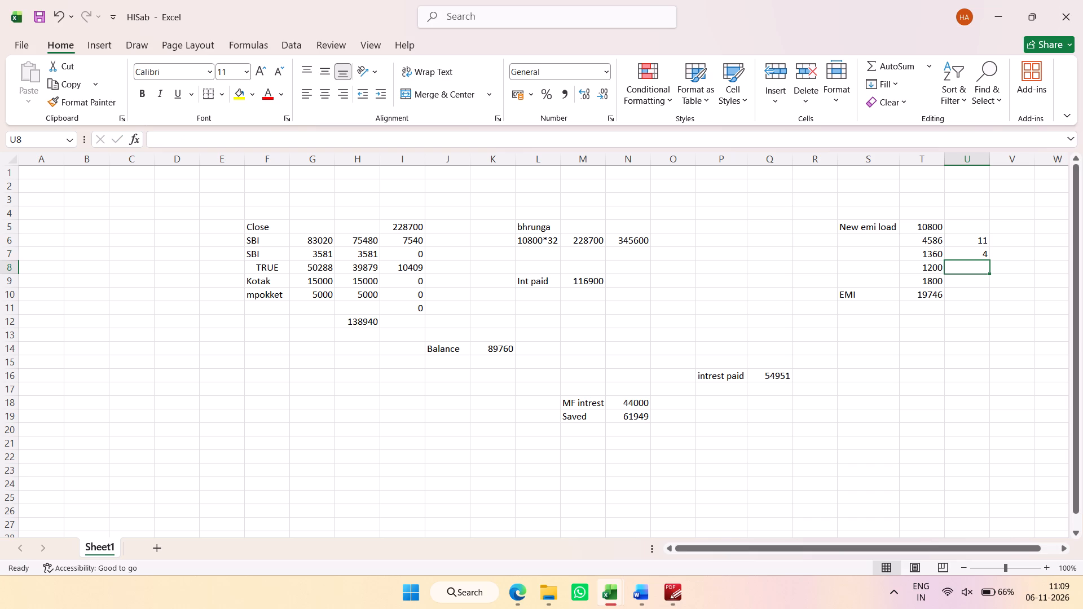
pyautogui.write('12')
pyautogui.press('Return')
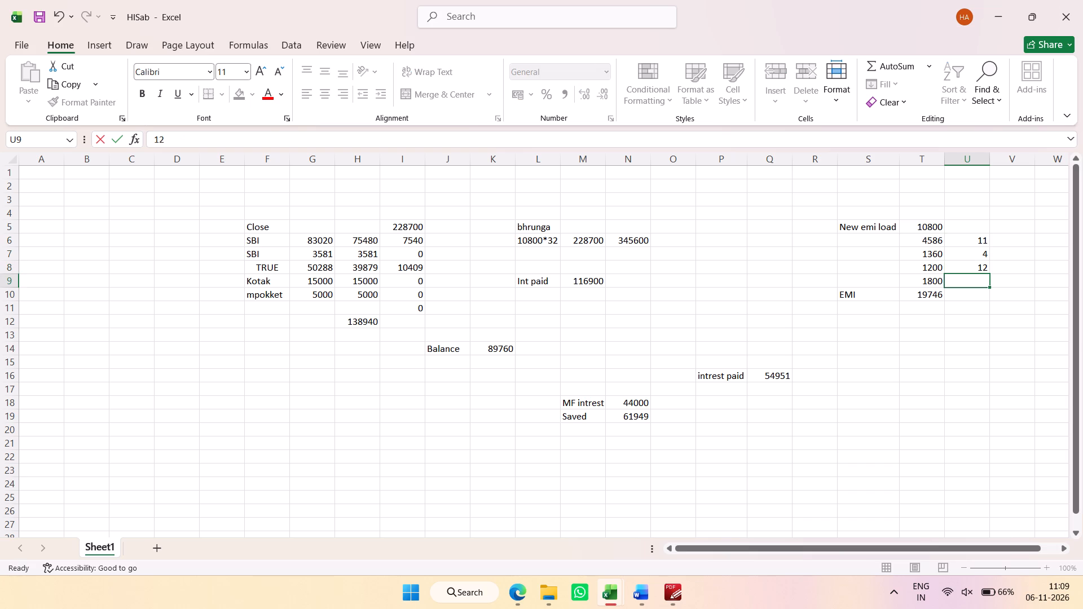
# Check the EMI amounts against the numbers entered beside them and review the EMI total.
pyautogui.moveTo(928, 240); pyautogui.dragTo(985, 251)
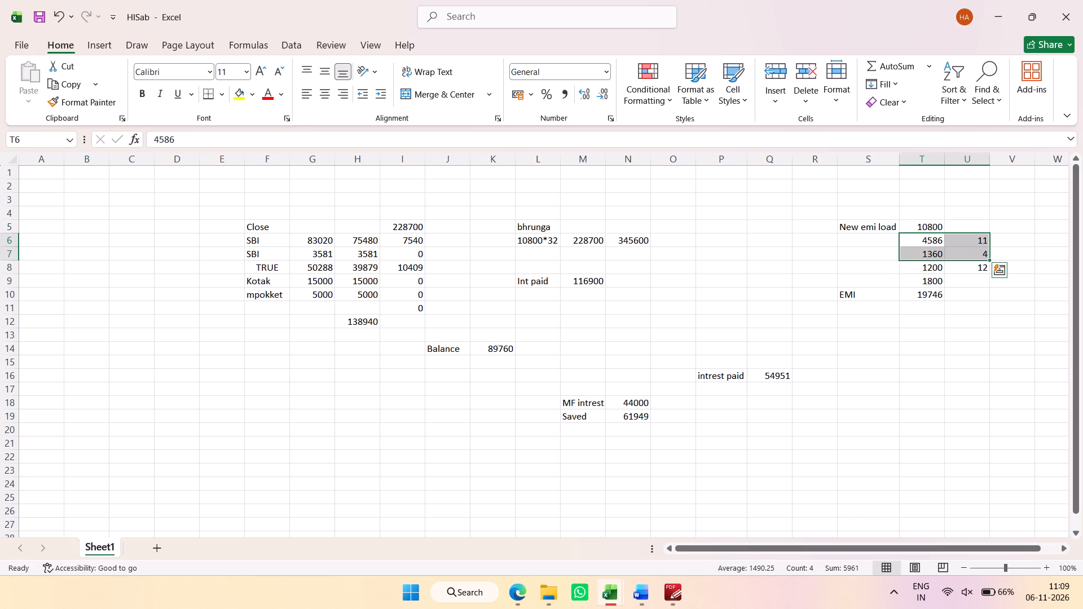
pyautogui.click(1011, 255)
pyautogui.moveTo(986, 239); pyautogui.dragTo(939, 245)
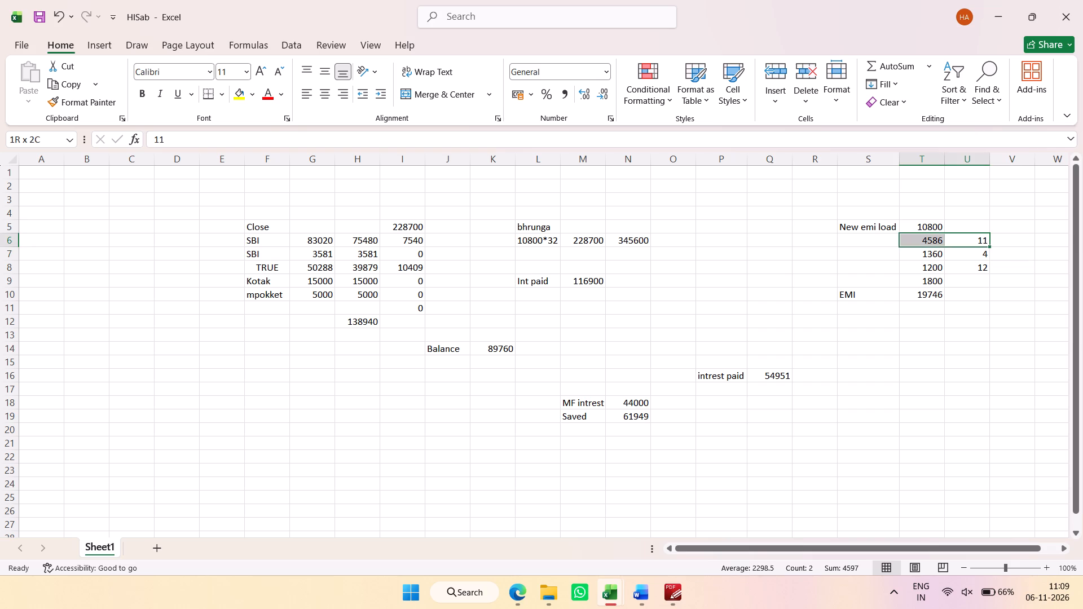
pyautogui.moveTo(939, 245); pyautogui.dragTo(941, 253)
pyautogui.click(983, 314)
pyautogui.click(930, 297)
pyautogui.click(932, 315)
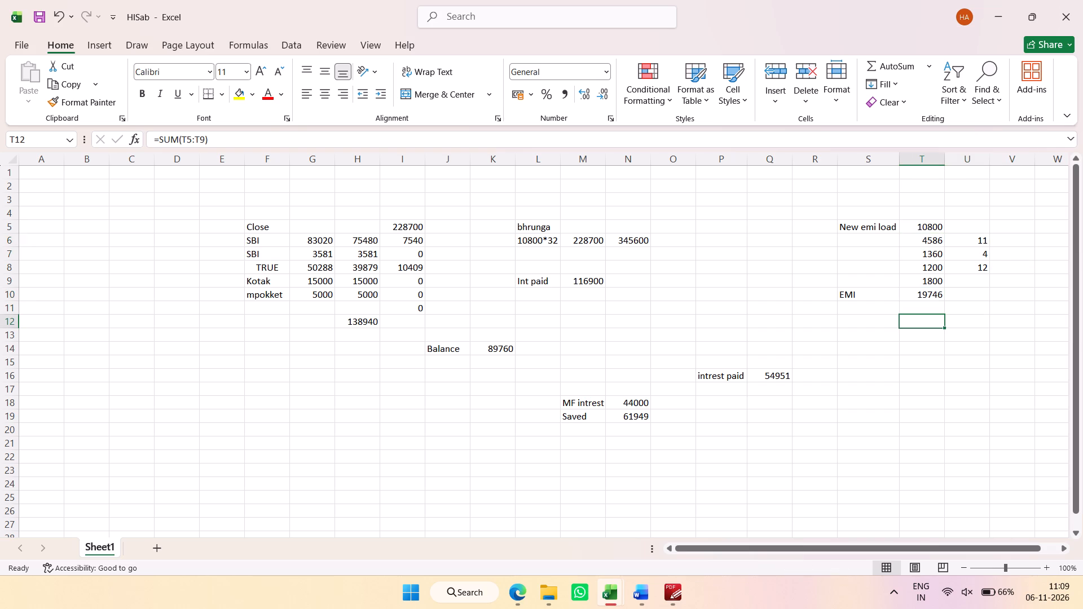
# Save the HISab workbook.
pyautogui.click(42, 17)
# Review the whole calculation block, from the loan closing figures to the EMI amounts, MF interest and savings.
pyautogui.click(386, 248)
pyautogui.moveTo(266, 225); pyautogui.dragTo(804, 237)
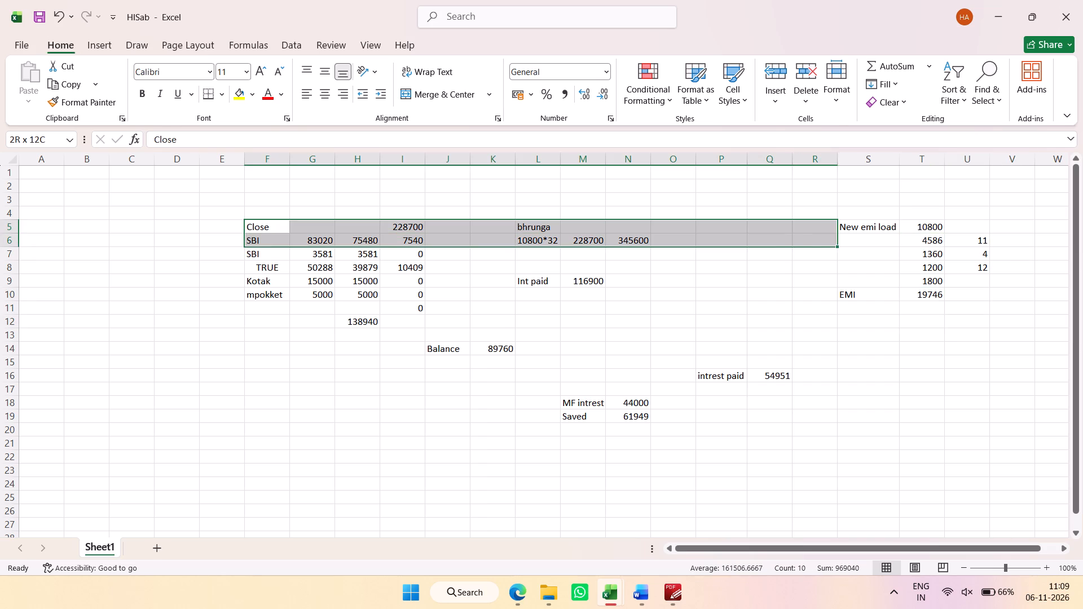
pyautogui.moveTo(804, 237); pyautogui.dragTo(954, 408)
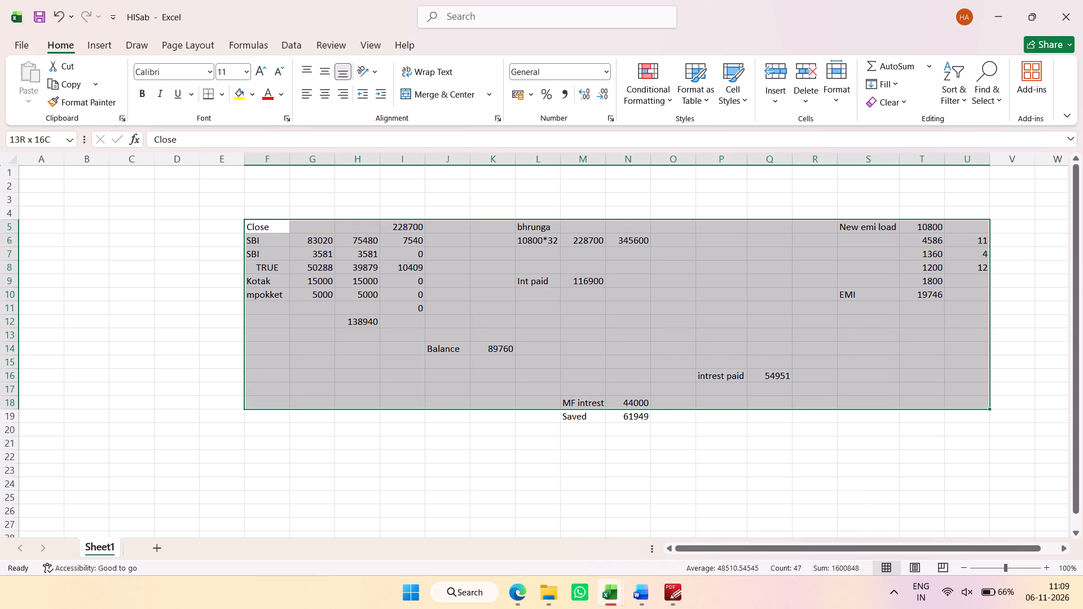
pyautogui.moveTo(954, 408); pyautogui.dragTo(954, 409)
pyautogui.click(639, 412)
pyautogui.click(645, 392)
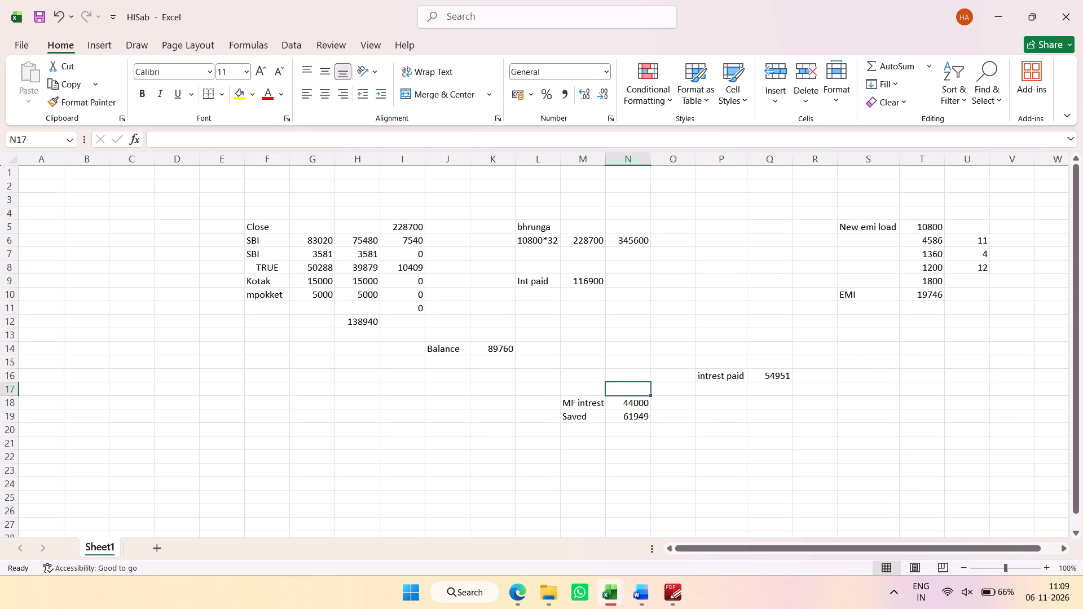
pyautogui.click(636, 370)
pyautogui.click(649, 327)
# Save the HISab workbook again.
pyautogui.click(43, 18)
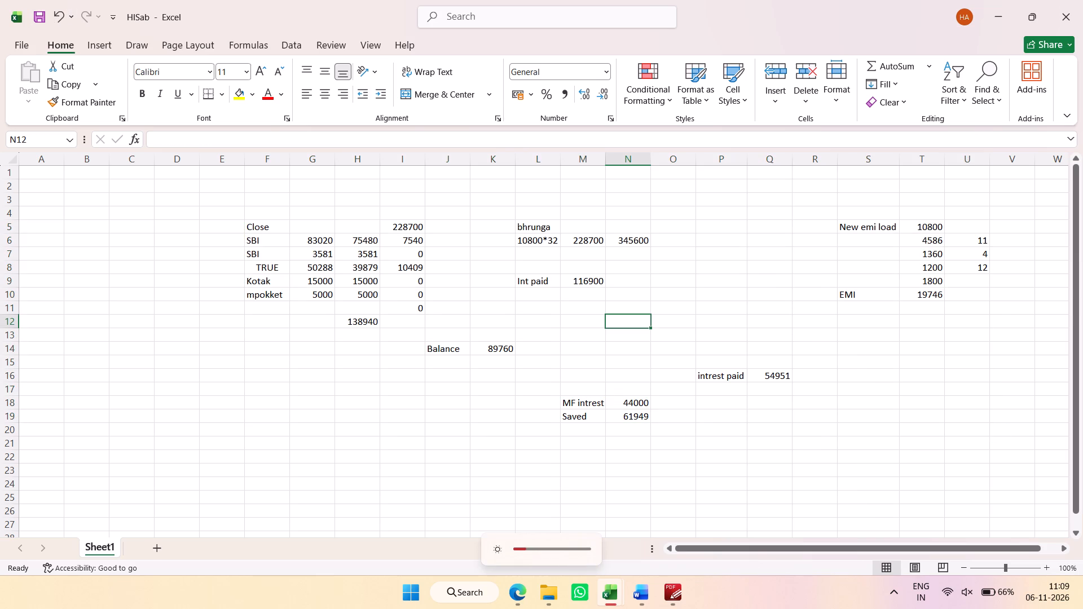
# Look over the complete calculation block in the HISab sheet, from the Close row down to the Saved row.
pyautogui.click(634, 462)
pyautogui.click(717, 434)
pyautogui.click(896, 422)
pyautogui.moveTo(959, 352); pyautogui.dragTo(964, 346)
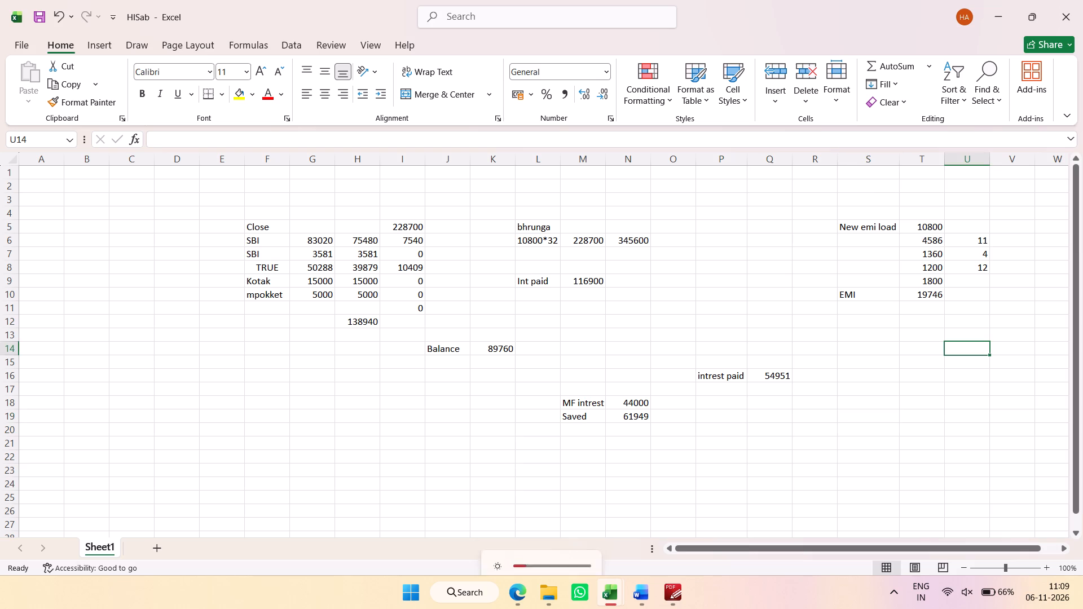
pyautogui.moveTo(983, 227); pyautogui.dragTo(267, 410)
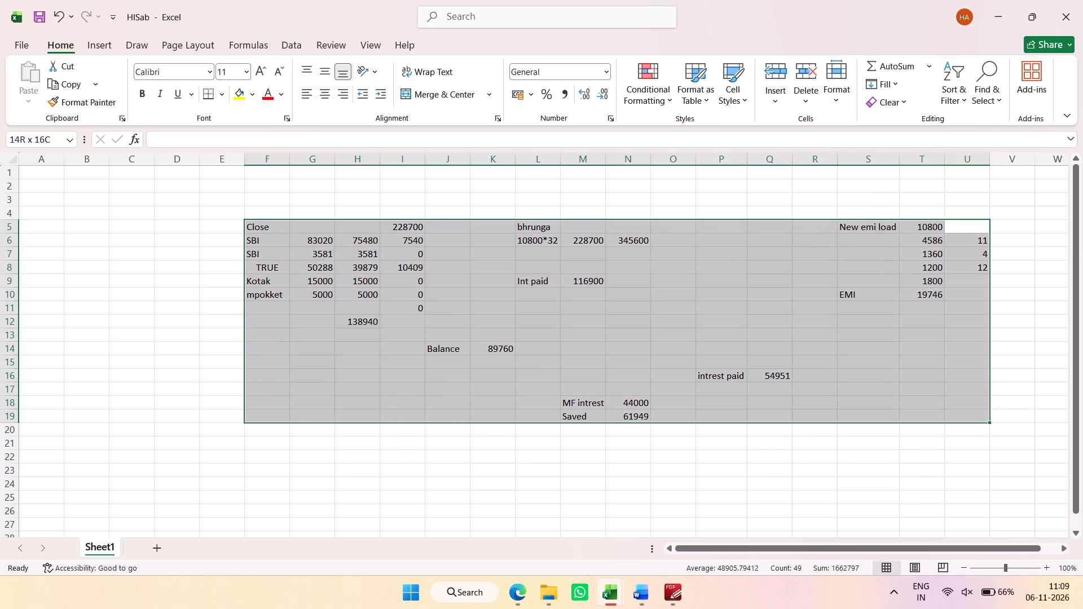
pyautogui.moveTo(267, 410); pyautogui.dragTo(269, 416)
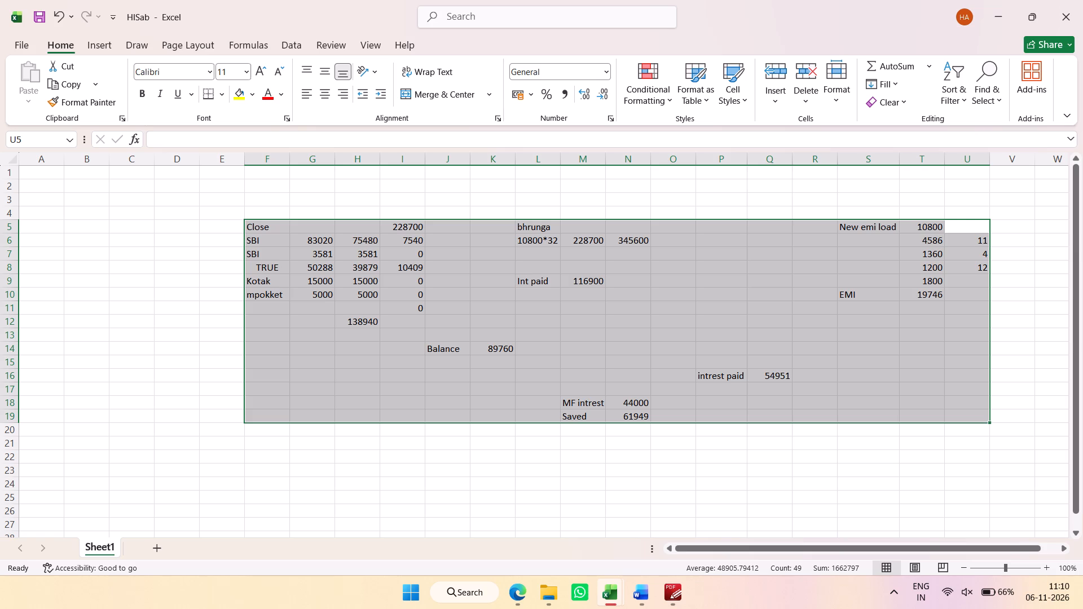
pyautogui.click(264, 227)
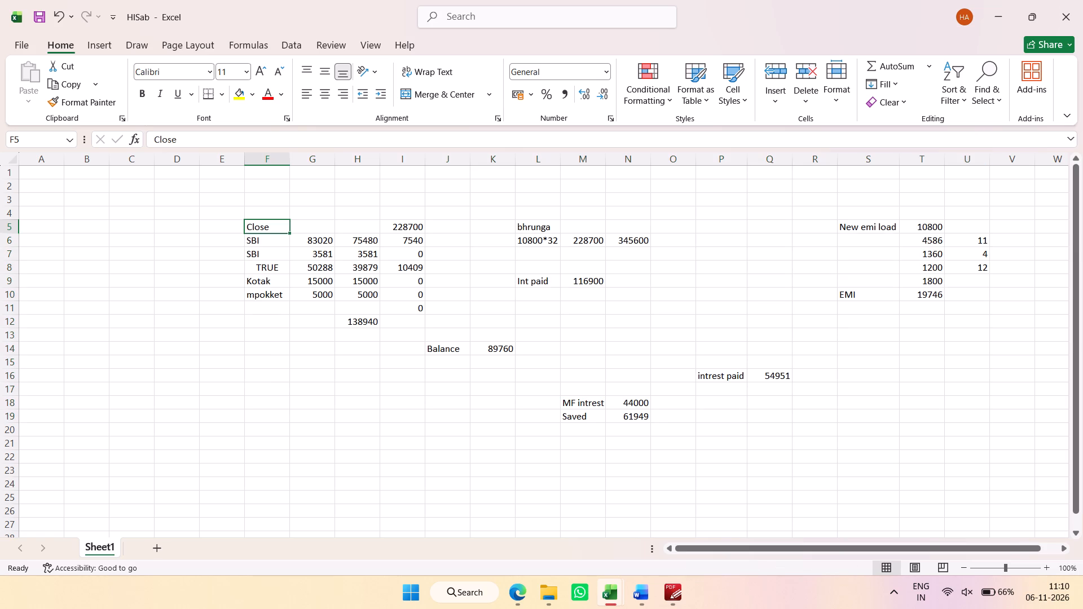
pyautogui.moveTo(265, 227); pyautogui.dragTo(950, 402)
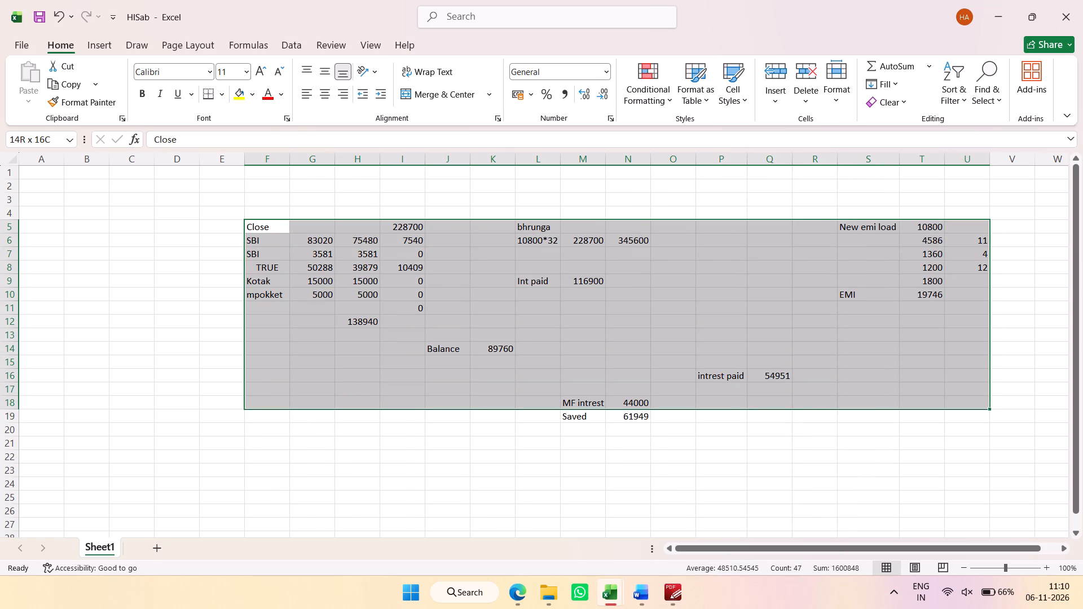
pyautogui.moveTo(950, 402); pyautogui.dragTo(953, 412)
pyautogui.click(319, 334)
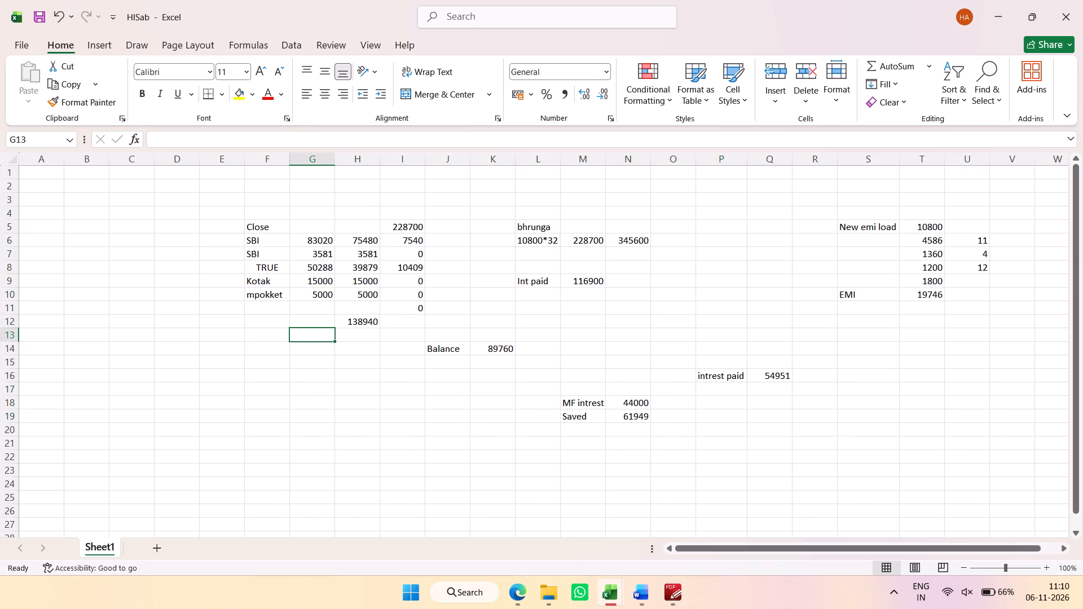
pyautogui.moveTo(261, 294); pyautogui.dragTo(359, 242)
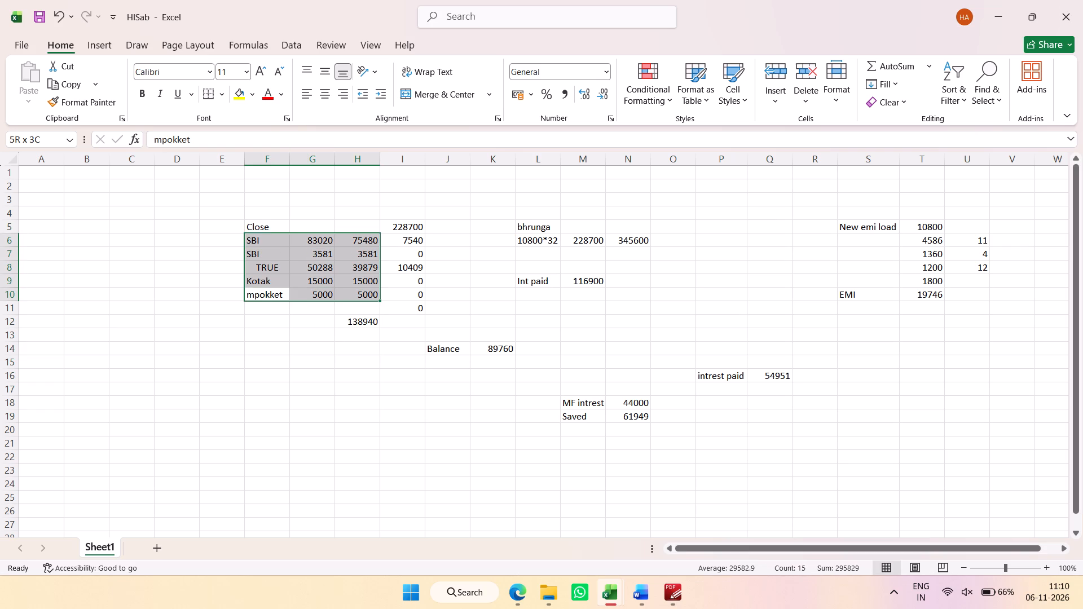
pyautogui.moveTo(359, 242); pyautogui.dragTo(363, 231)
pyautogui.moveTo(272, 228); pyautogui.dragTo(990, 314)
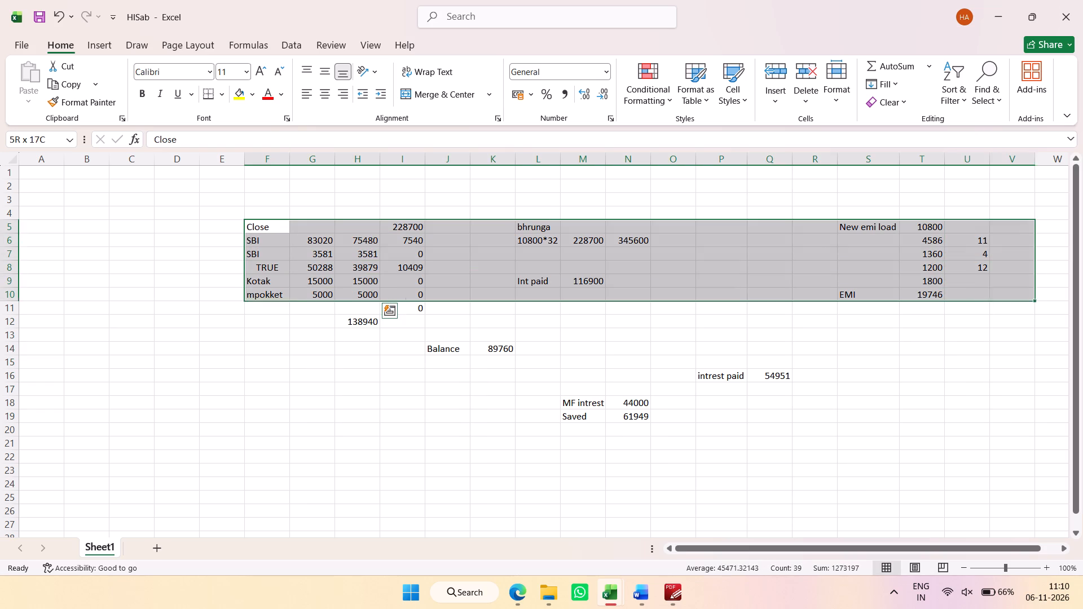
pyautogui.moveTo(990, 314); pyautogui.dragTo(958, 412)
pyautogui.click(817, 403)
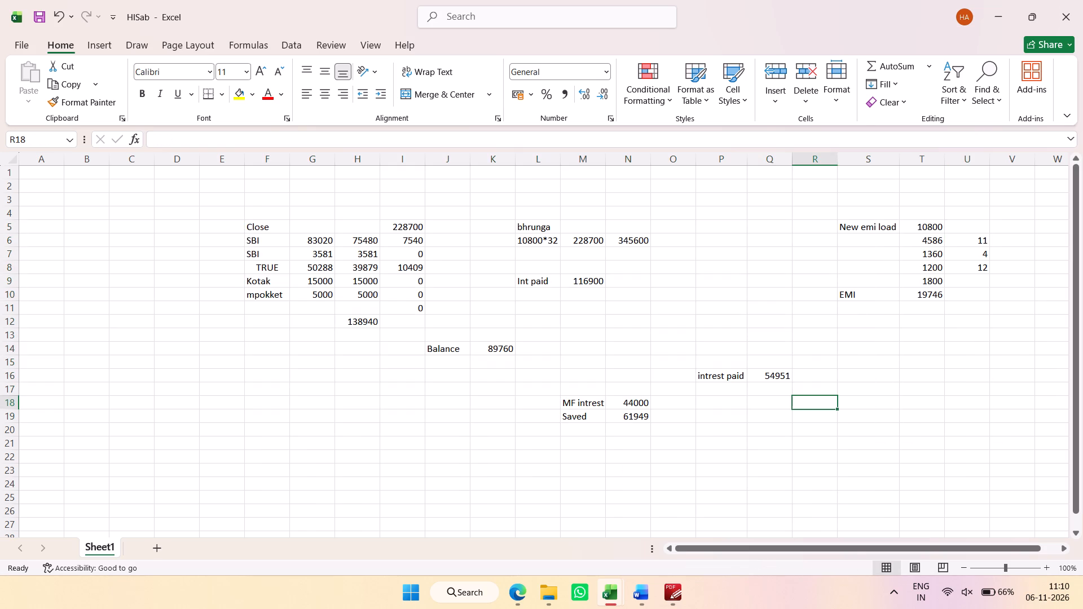
# Save the HISab workbook.
pyautogui.click(37, 22)
# Review the whole calculation block from the Close row to the Saved row, including the Balance, interest paid and EMI figures.
pyautogui.click(509, 234)
pyautogui.moveTo(266, 227); pyautogui.dragTo(967, 388)
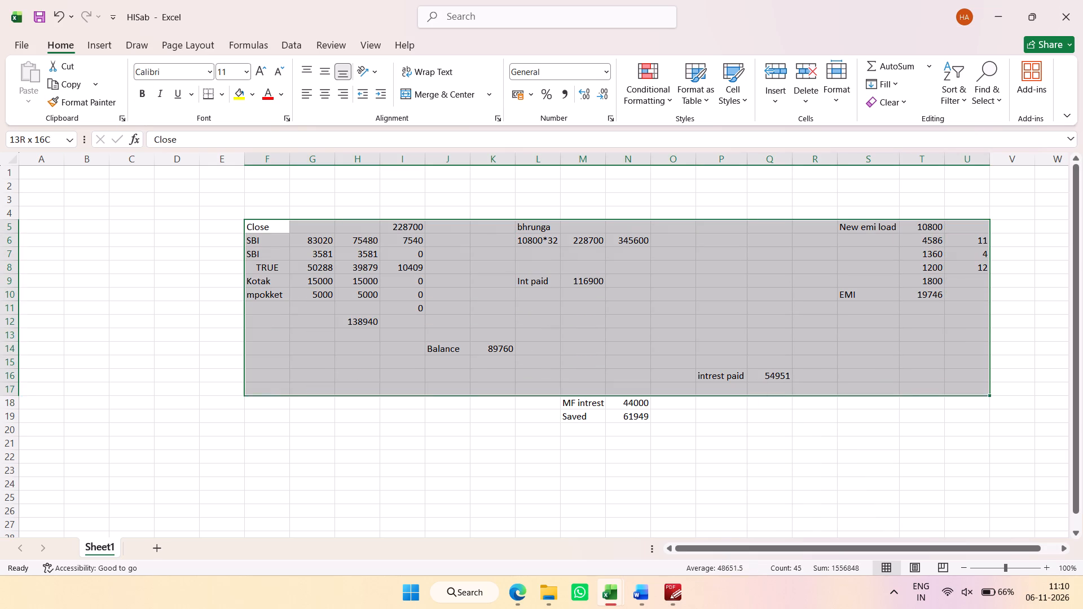
pyautogui.moveTo(967, 388); pyautogui.dragTo(967, 413)
pyautogui.click(941, 284)
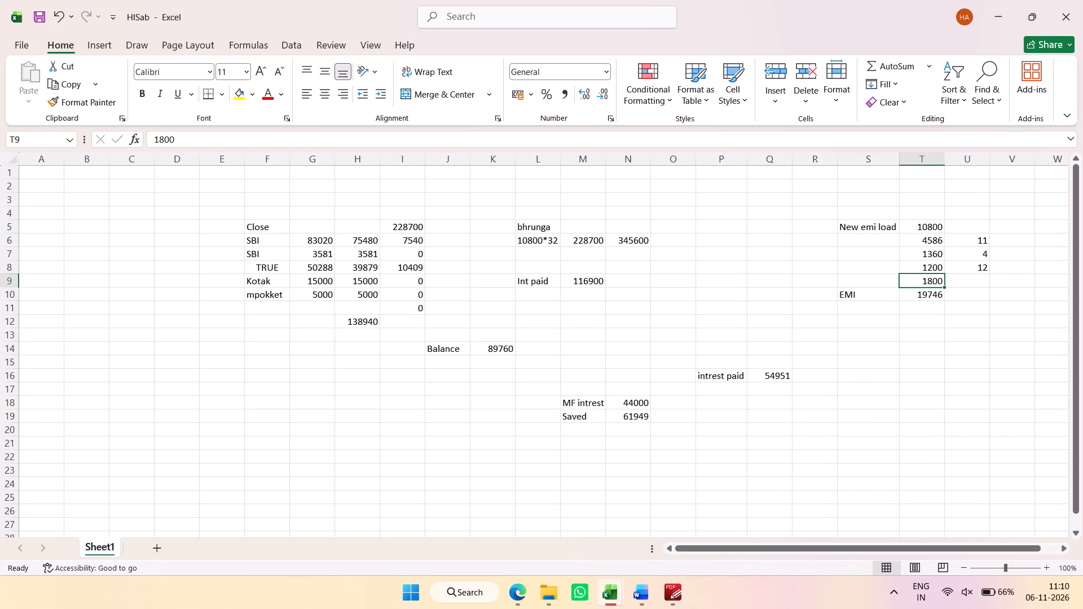
pyautogui.moveTo(976, 226); pyautogui.dragTo(286, 405)
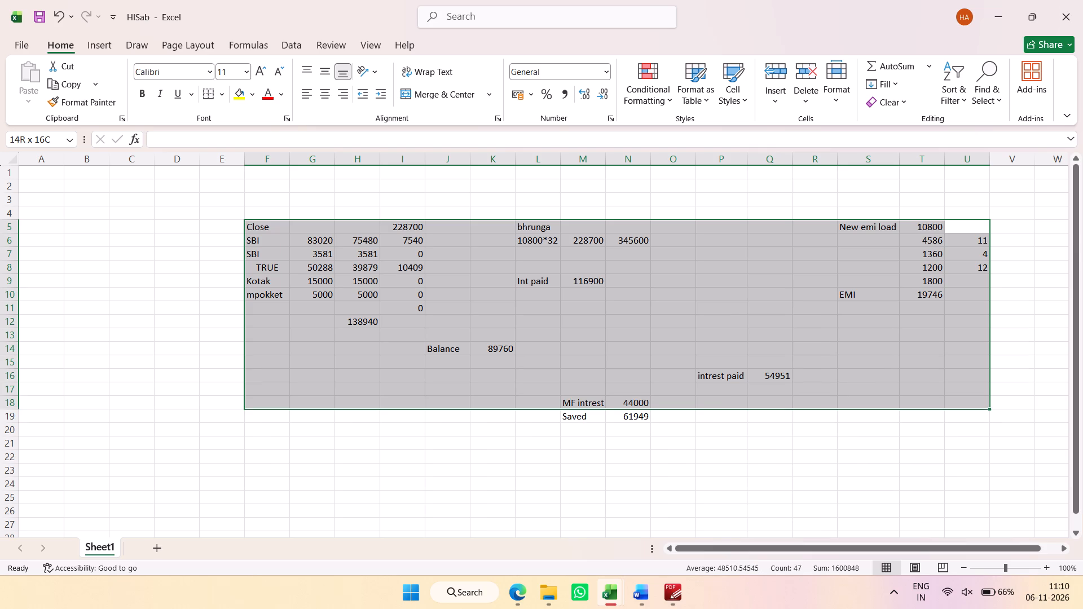
pyautogui.moveTo(286, 405); pyautogui.dragTo(287, 416)
pyautogui.click(655, 419)
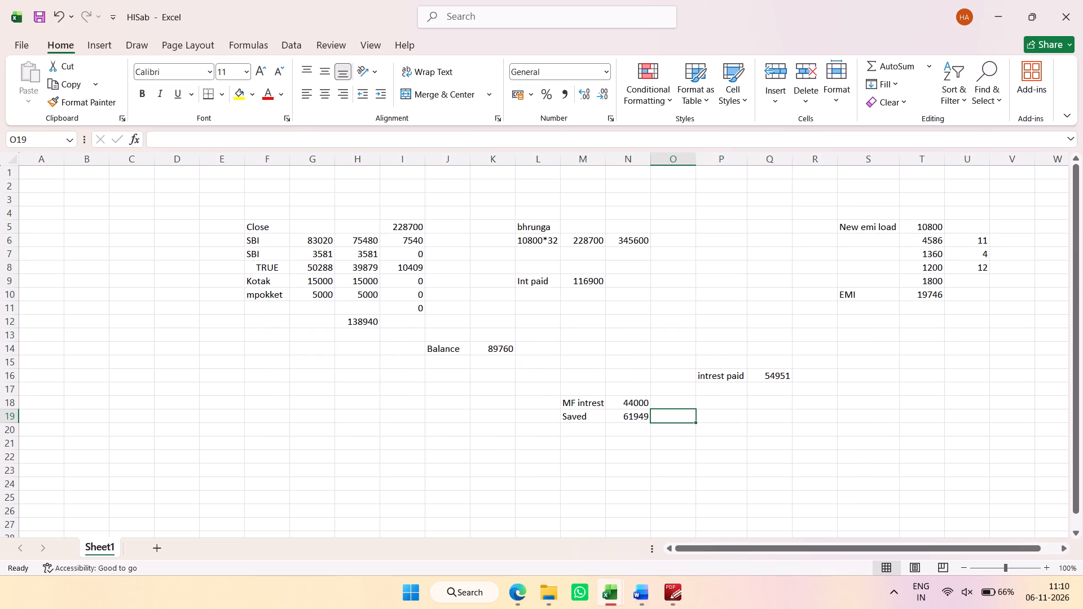
pyautogui.moveTo(981, 415); pyautogui.dragTo(297, 256)
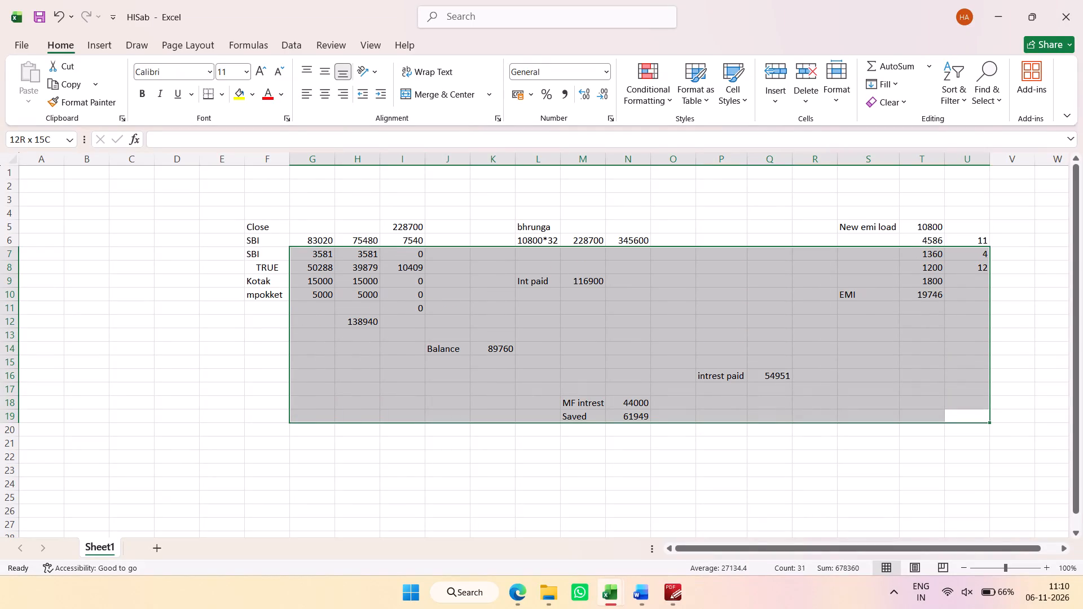
pyautogui.moveTo(297, 256); pyautogui.dragTo(263, 229)
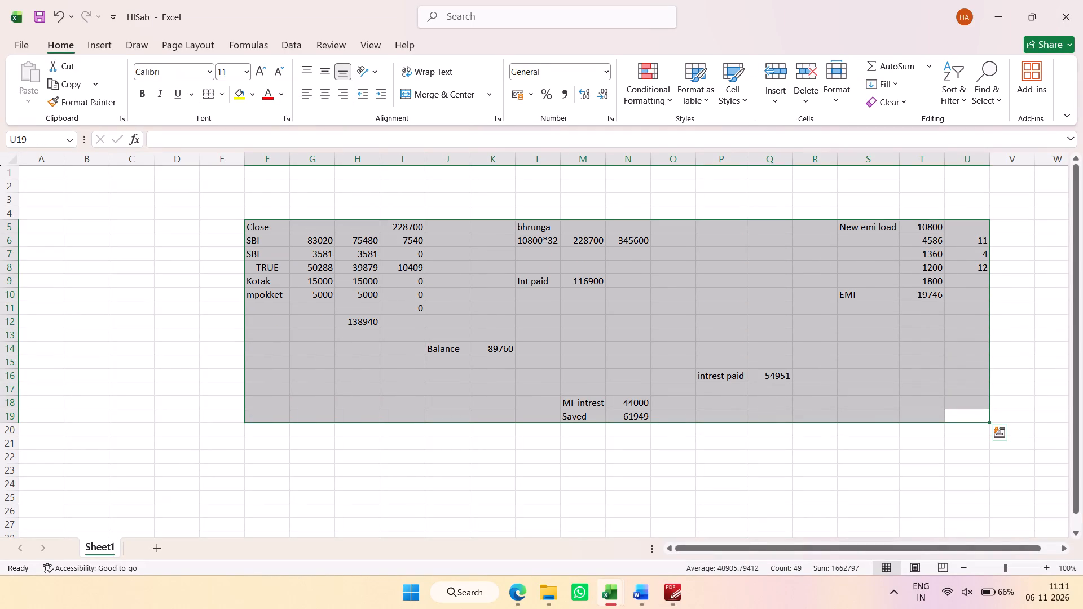
pyautogui.click(263, 229)
pyautogui.moveTo(262, 226); pyautogui.dragTo(347, 231)
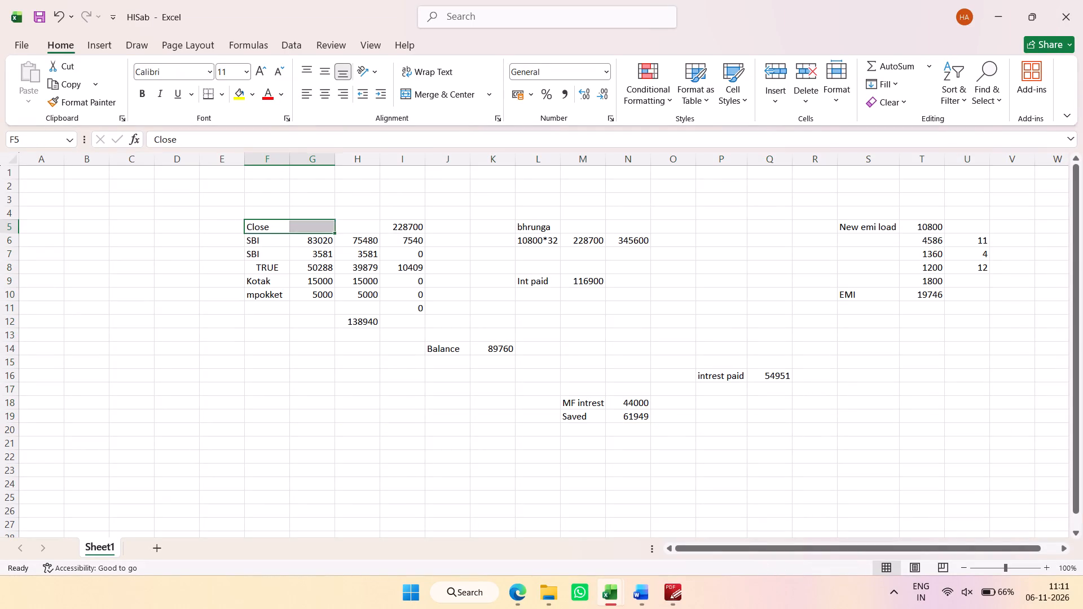
pyautogui.moveTo(347, 231); pyautogui.dragTo(945, 416)
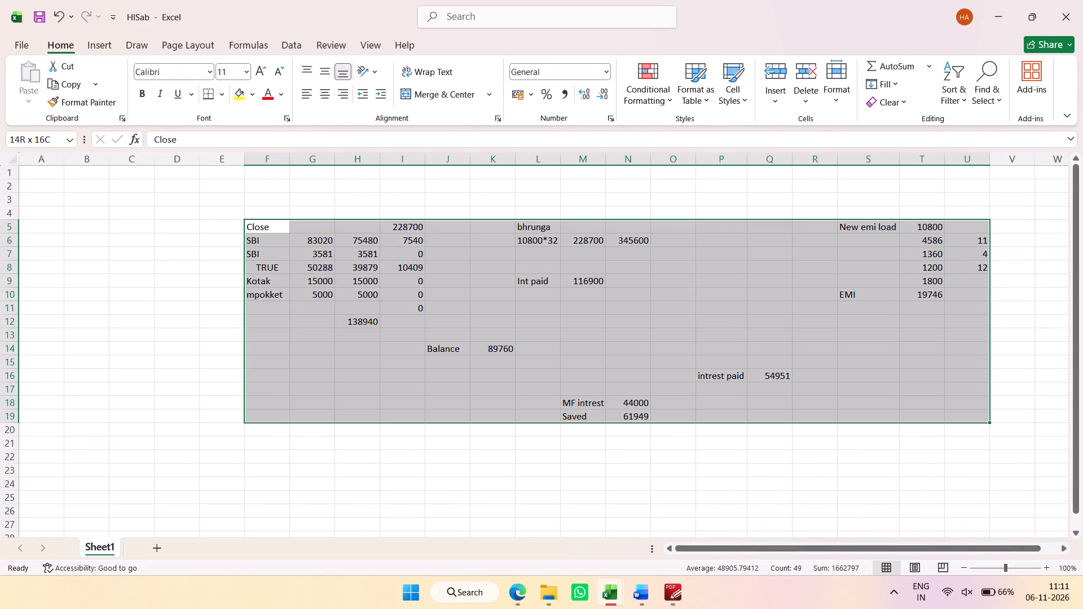
pyautogui.moveTo(945, 416); pyautogui.dragTo(947, 416)
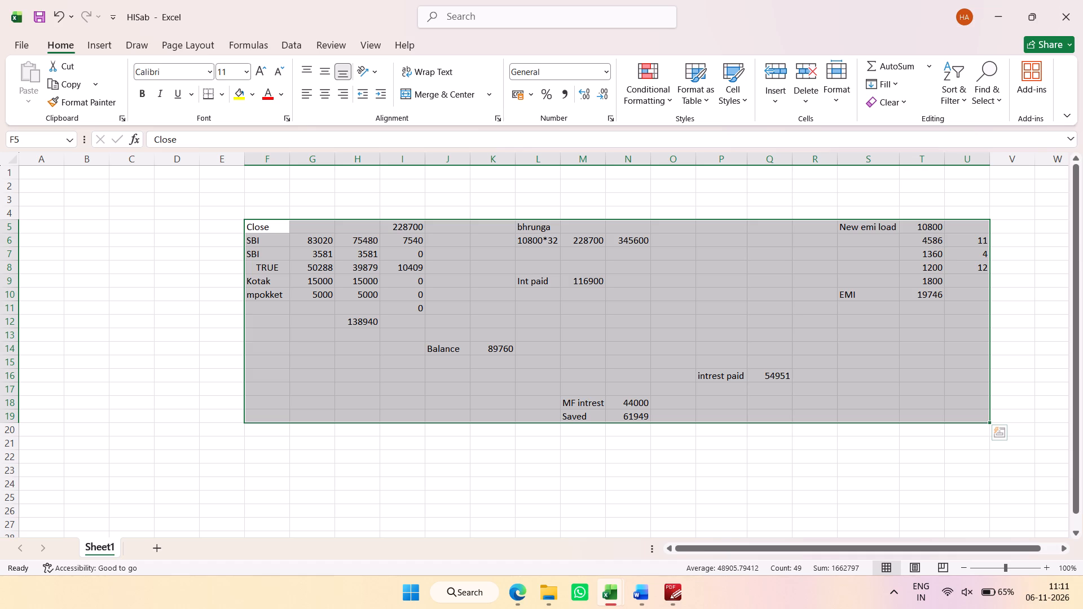
pyautogui.click(268, 226)
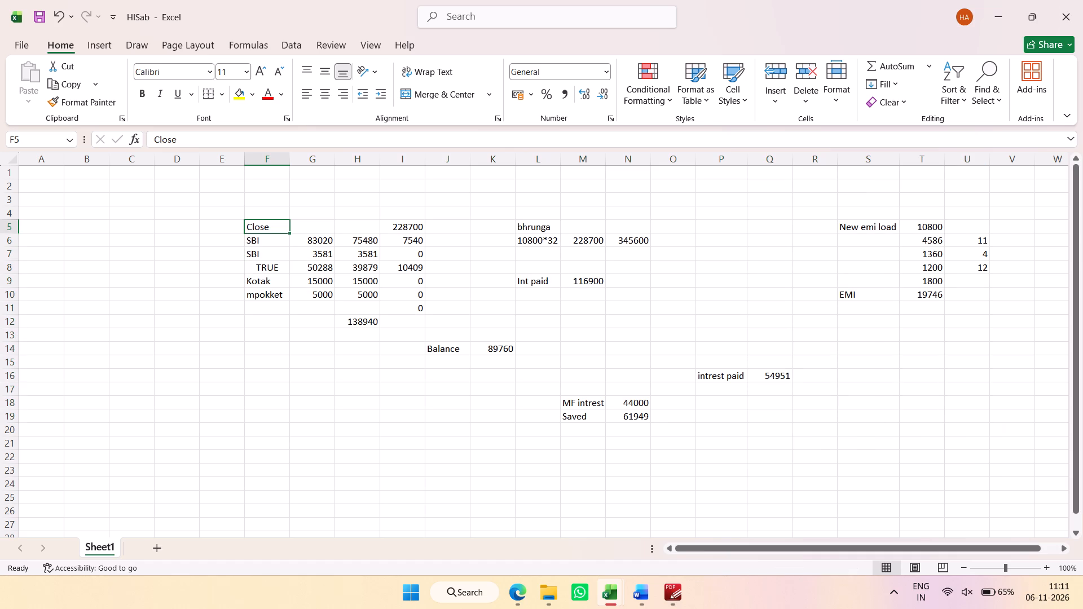
pyautogui.moveTo(978, 228); pyautogui.dragTo(283, 405)
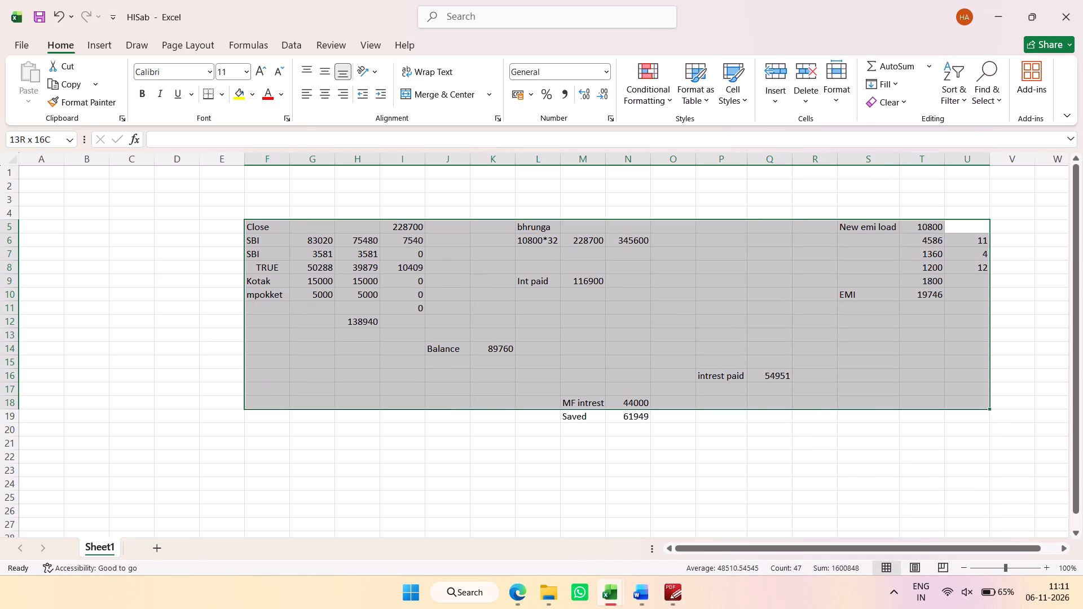
pyautogui.moveTo(283, 405); pyautogui.dragTo(281, 409)
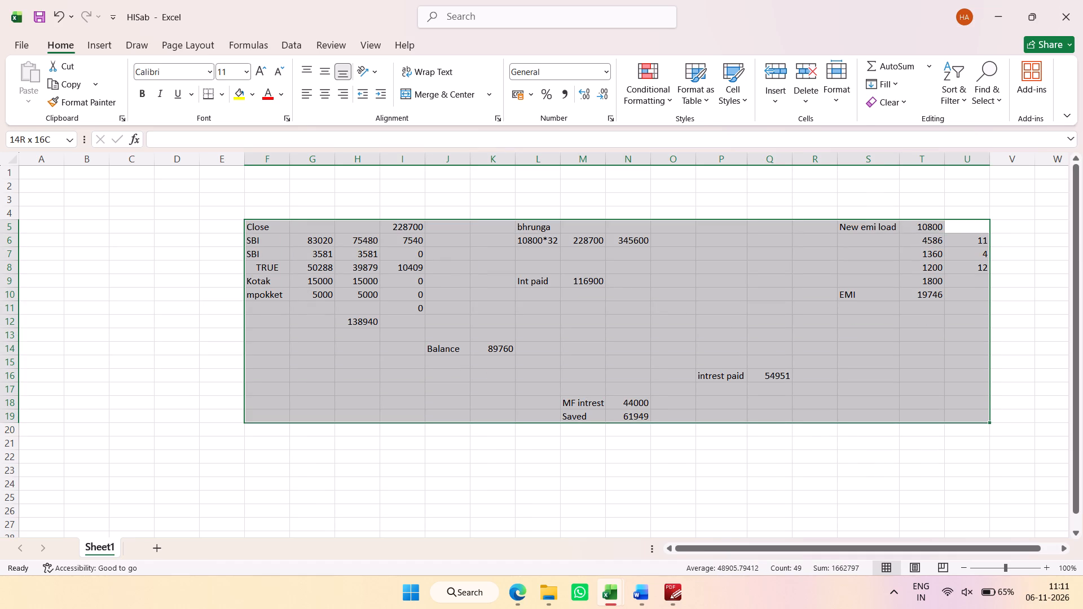
pyautogui.moveTo(281, 409); pyautogui.dragTo(281, 409)
pyautogui.click(771, 375)
pyautogui.click(685, 411)
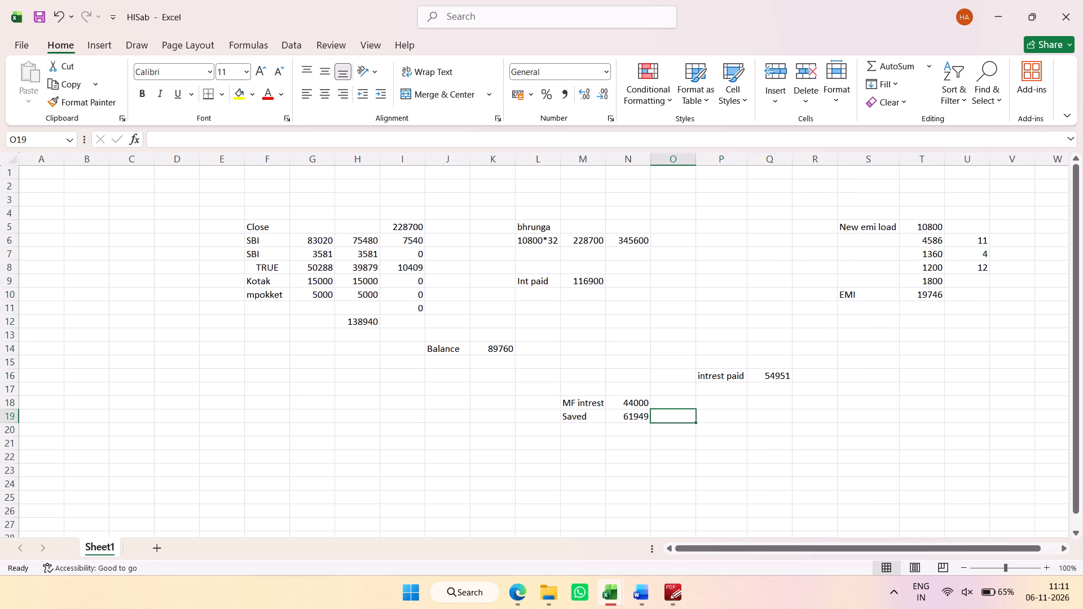
pyautogui.click(760, 401)
pyautogui.click(803, 378)
pyautogui.moveTo(980, 226); pyautogui.dragTo(315, 395)
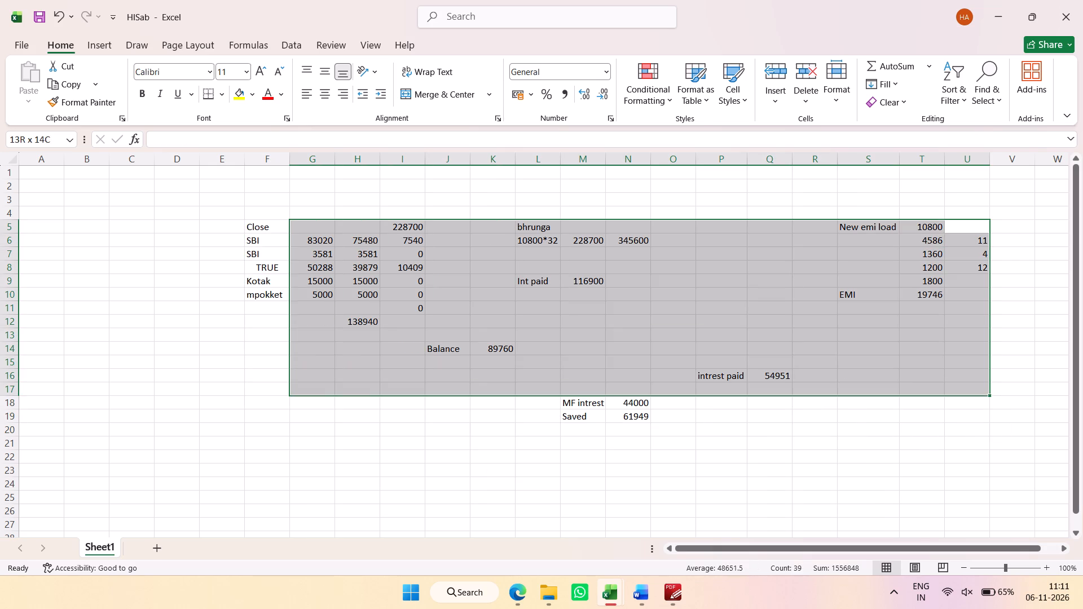
pyautogui.moveTo(315, 395); pyautogui.dragTo(280, 411)
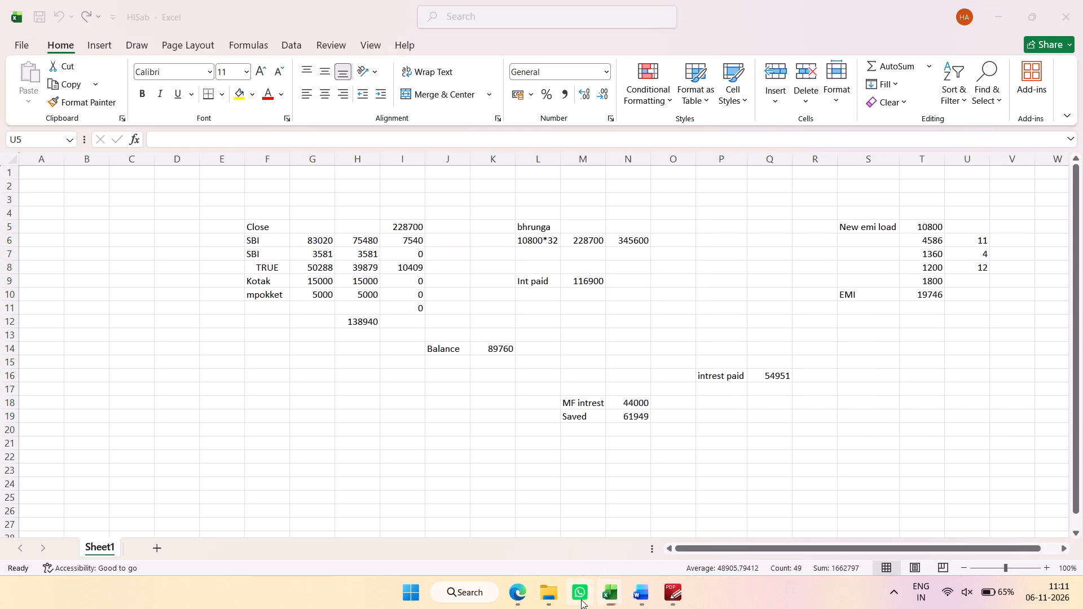
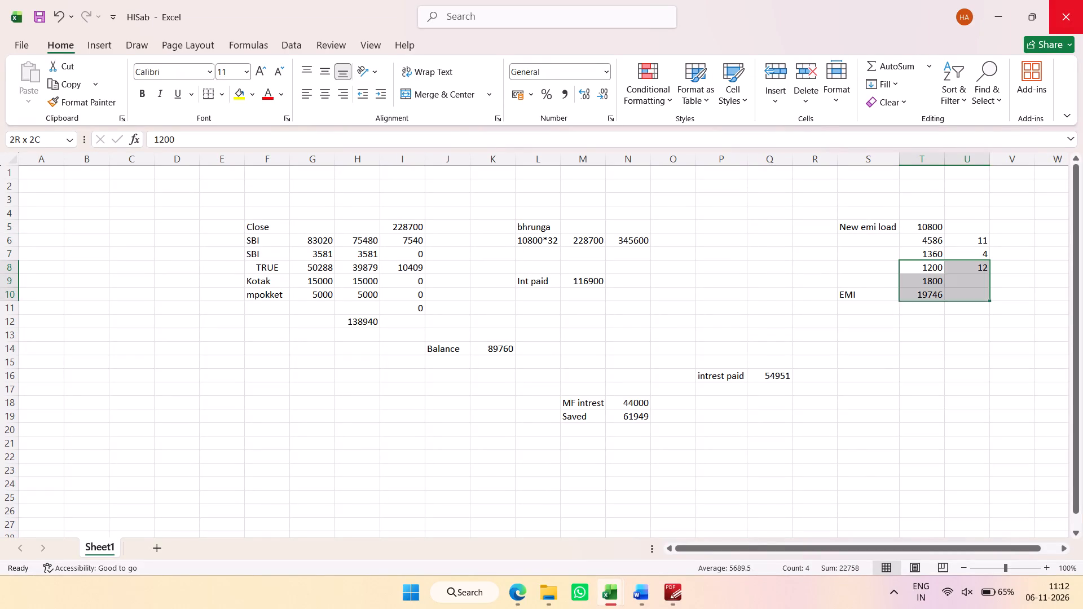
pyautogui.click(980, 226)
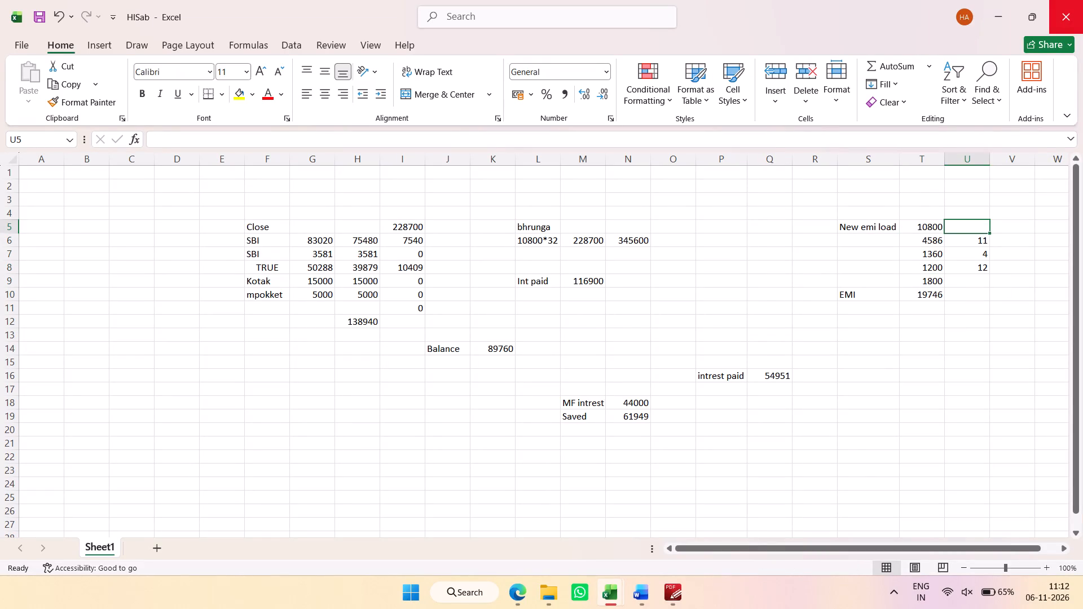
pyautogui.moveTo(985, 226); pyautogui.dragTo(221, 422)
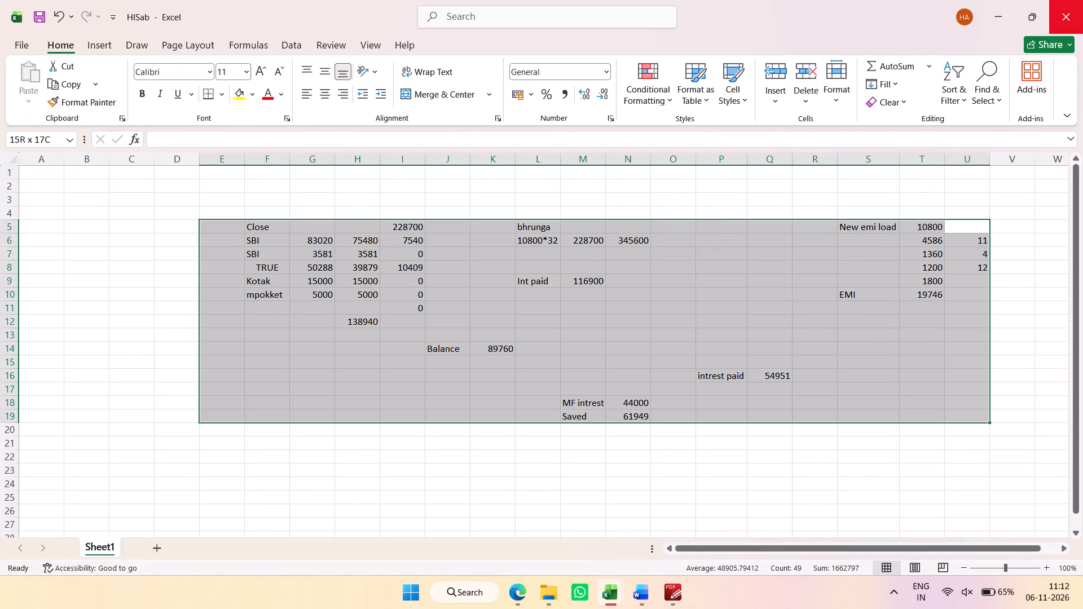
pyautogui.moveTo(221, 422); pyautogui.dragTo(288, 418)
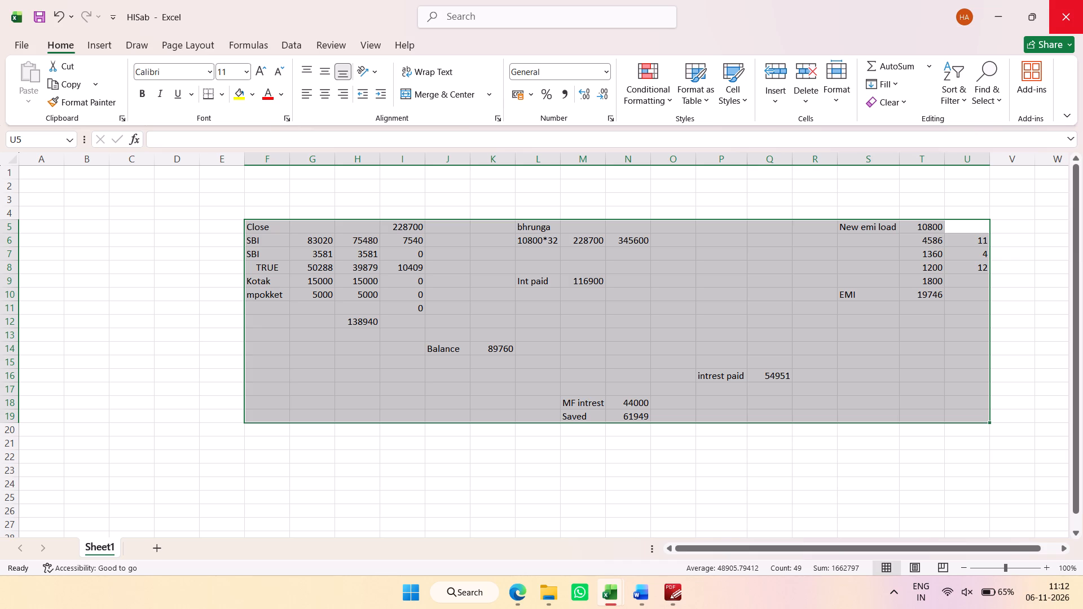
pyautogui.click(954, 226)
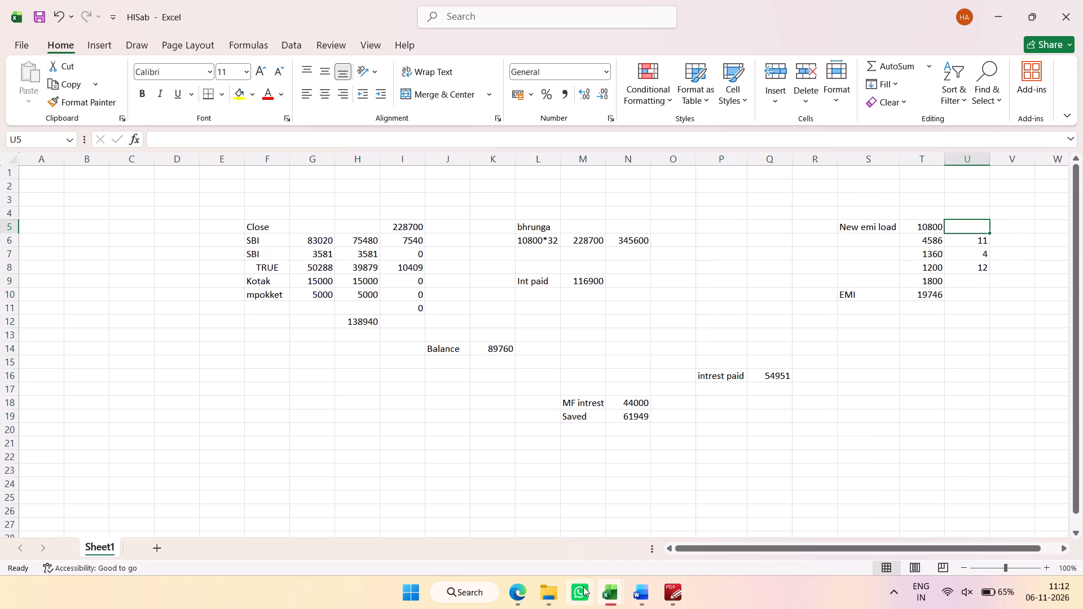
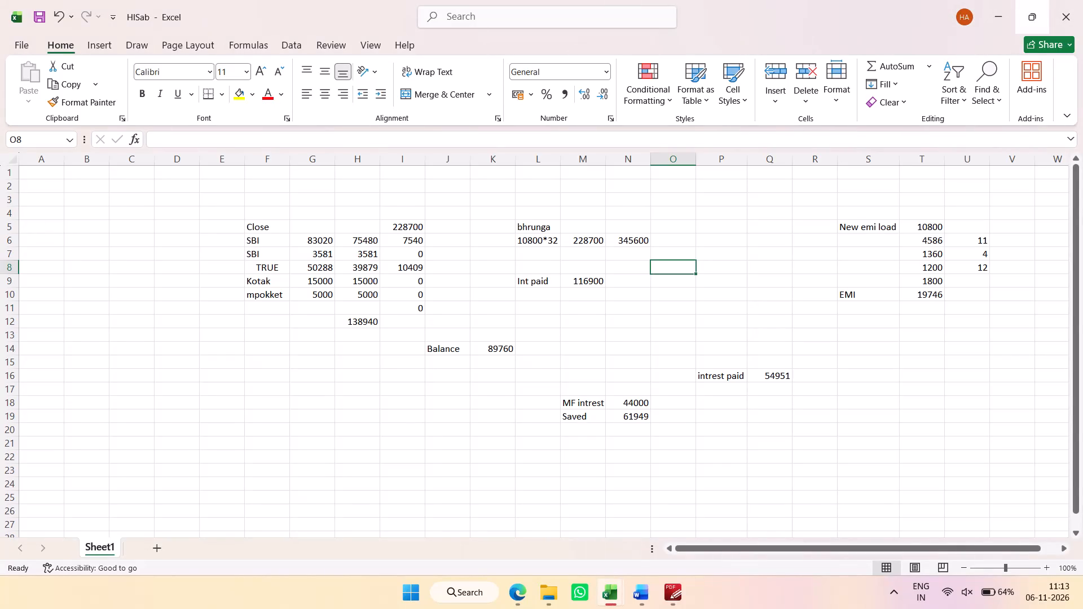
# Enter the label "Current EMI lod" in cell A5.
pyautogui.click(40, 223)
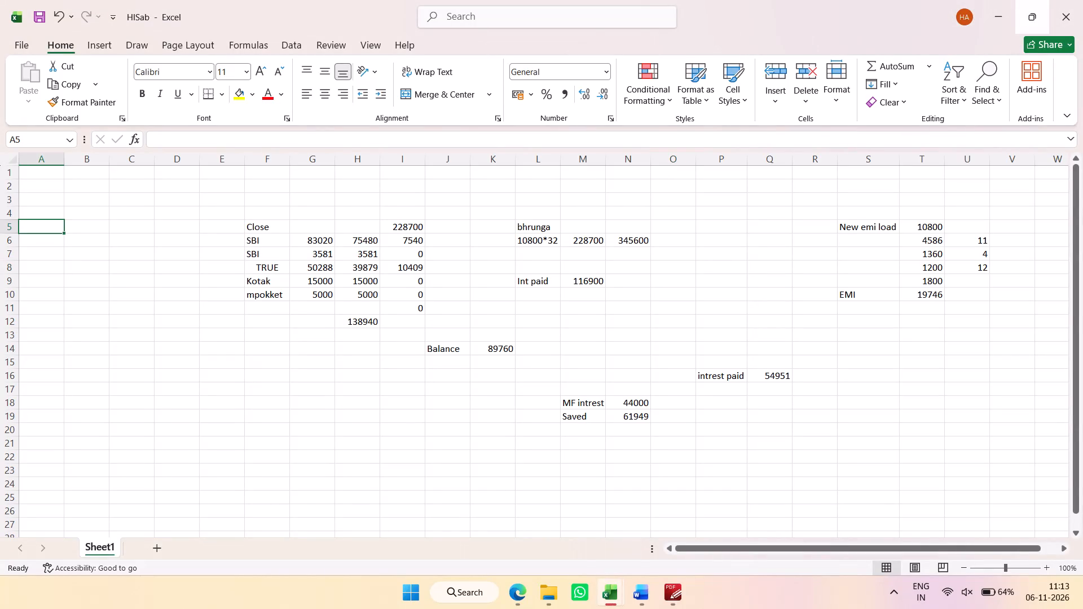
pyautogui.write('Current EMI lod')
pyautogui.press('BackSpace')
pyautogui.press('a')
pyautogui.press('BackSpace')
pyautogui.press('d')
pyautogui.press('Return')
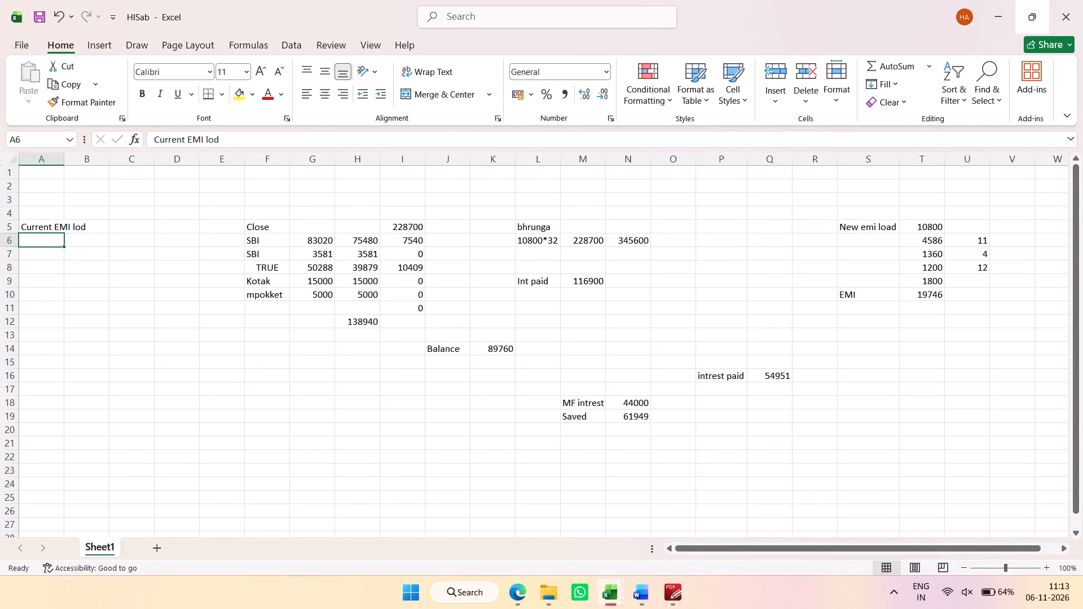
# Enter the current EMI amounts 4500, 6000, 2250, 1360, 1200 and 1800 down cells C5 to C10.
pyautogui.click(113, 227)
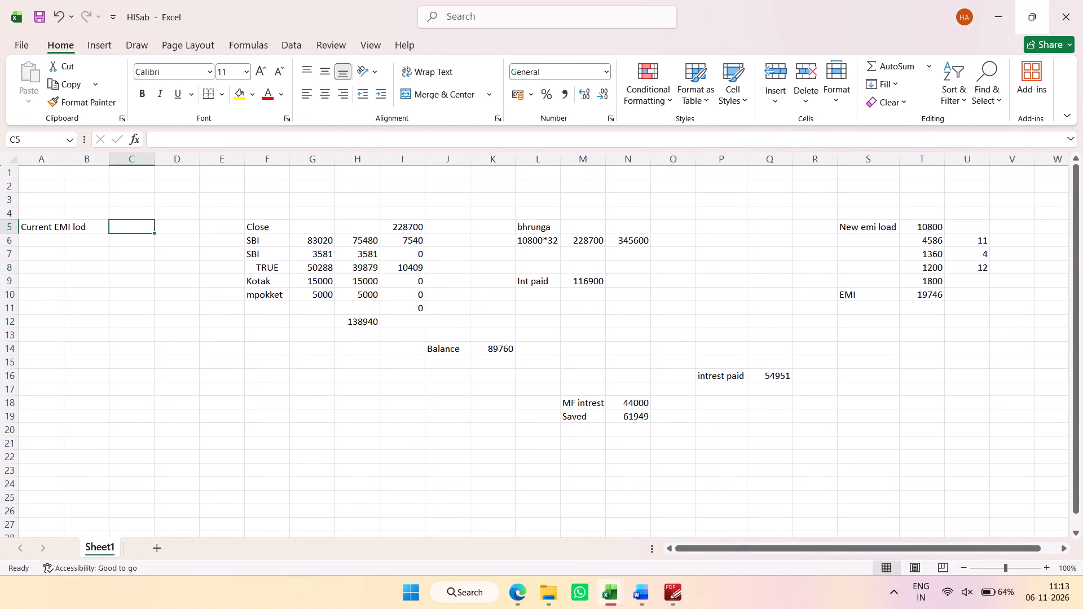
pyautogui.write('4500')
pyautogui.press('Return')
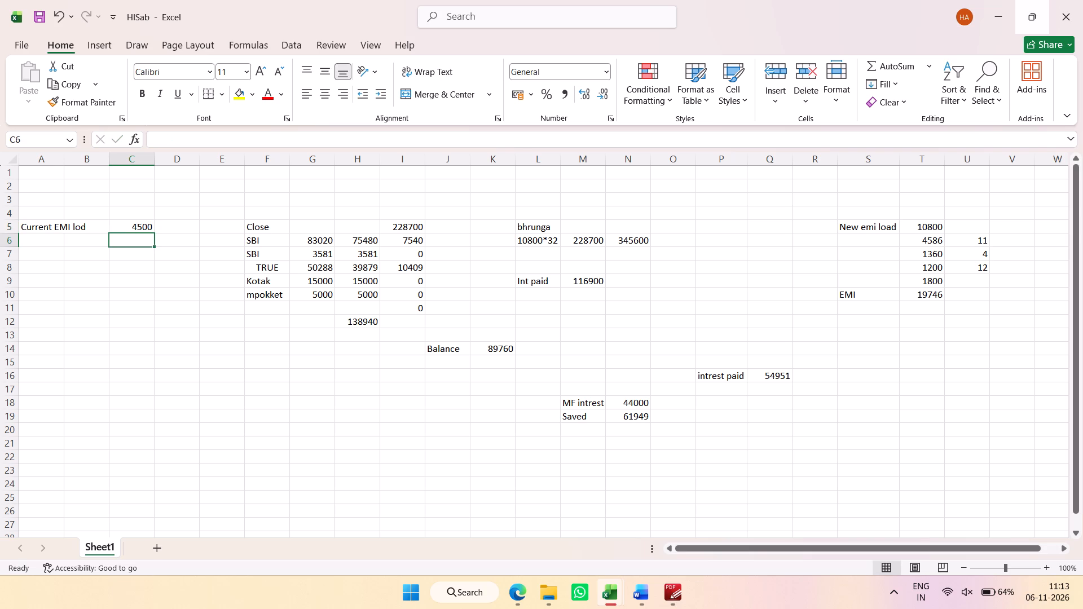
pyautogui.write('6000')
pyautogui.press('Return')
pyautogui.write('2250')
pyautogui.press('Return')
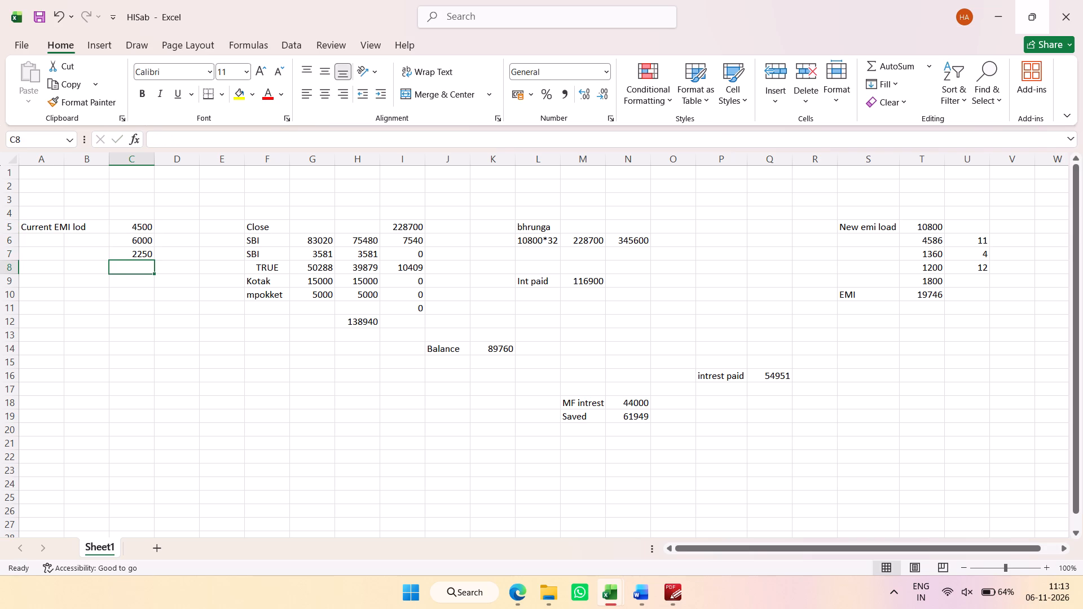
pyautogui.write('1360')
pyautogui.press('Return')
pyautogui.write('1200')
pyautogui.press('Return')
pyautogui.write('1800')
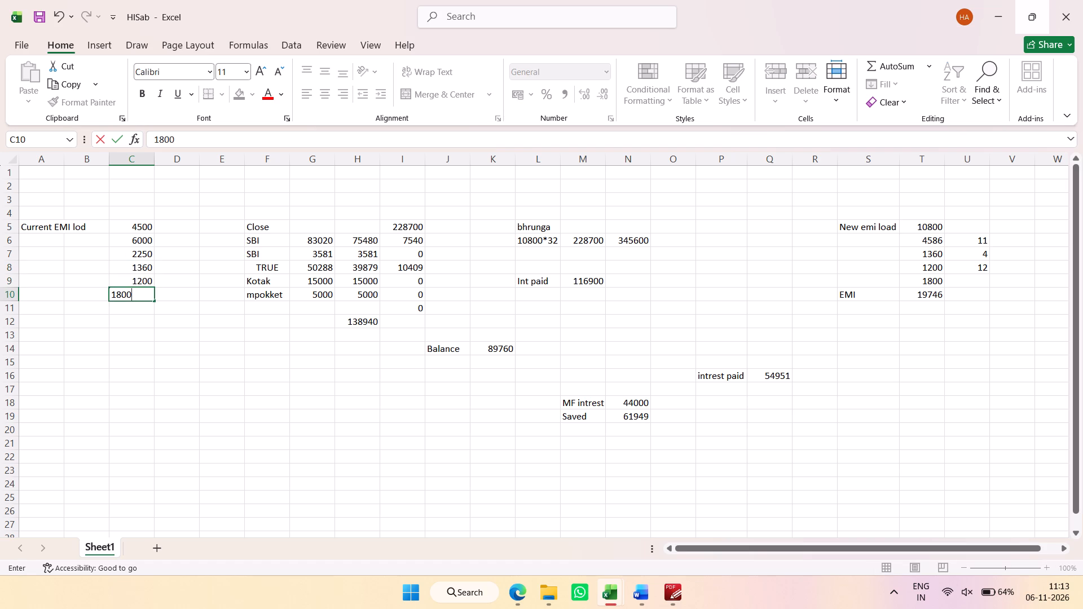
pyautogui.click(158, 290)
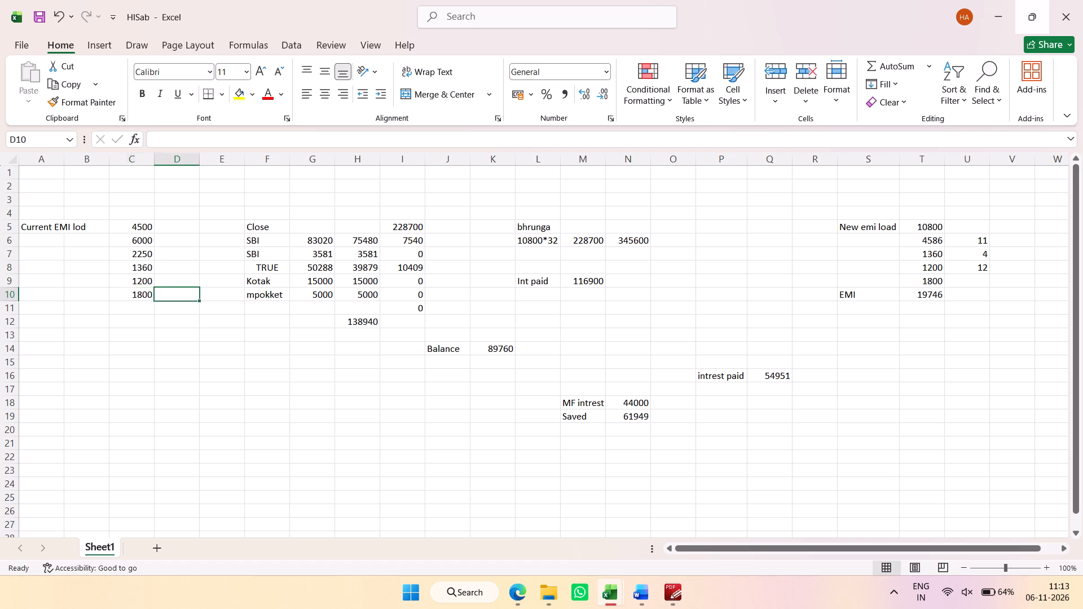
# Change the last current EMI amount, in cell C10, to 1200.
pyautogui.click(129, 295)
pyautogui.write('1200')
# Total the current EMI amounts in cell C11 with a SUM formula over C5:C10.
pyautogui.click(129, 310)
pyautogui.write('=sum')
pyautogui.hotkey('shift', '(')
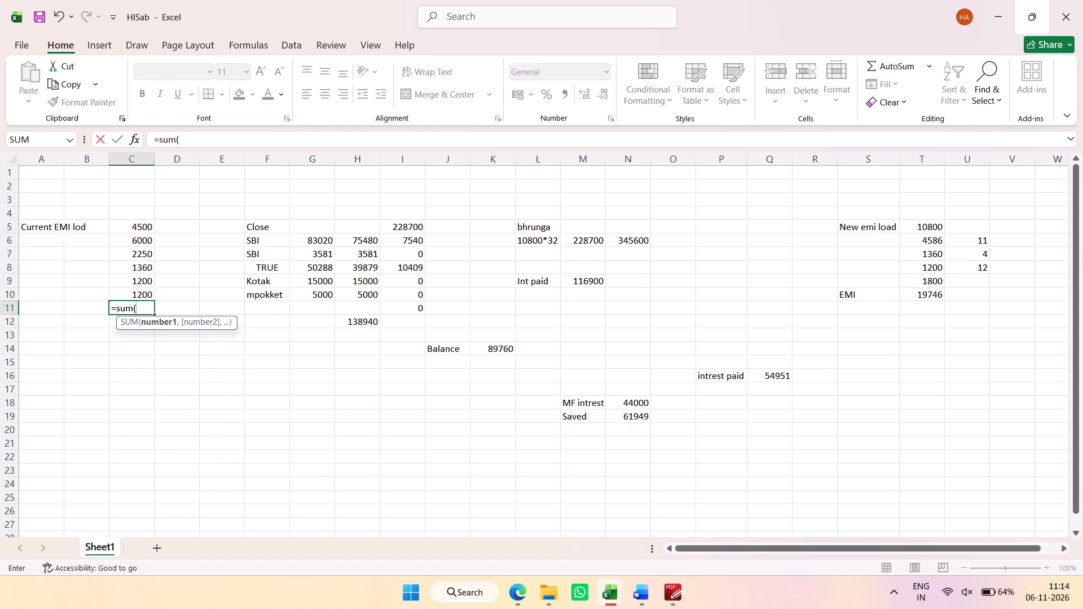
pyautogui.moveTo(141, 223); pyautogui.dragTo(140, 291)
pyautogui.press('Return')
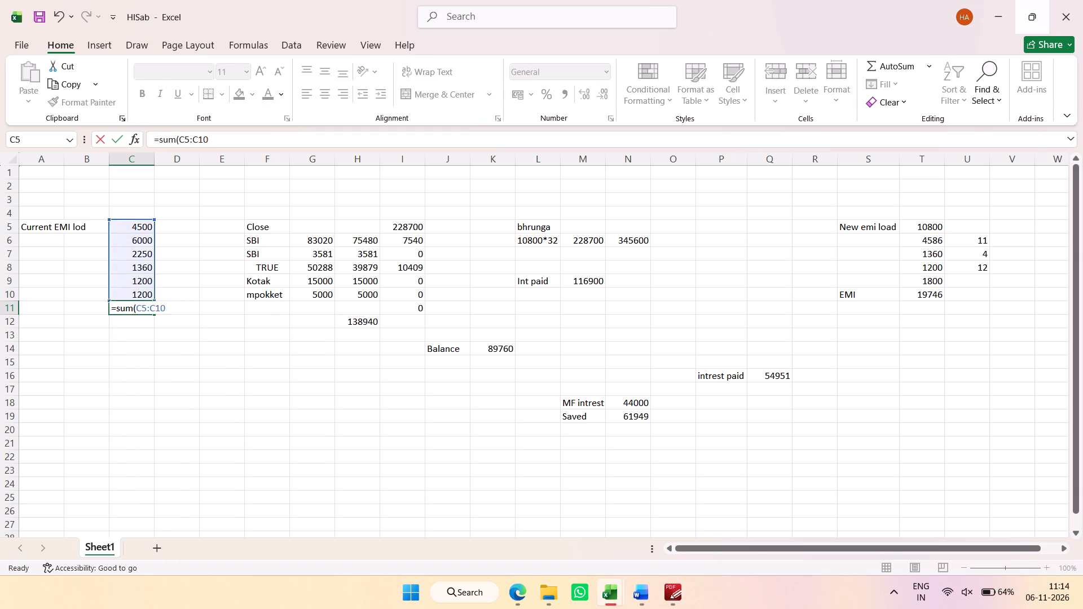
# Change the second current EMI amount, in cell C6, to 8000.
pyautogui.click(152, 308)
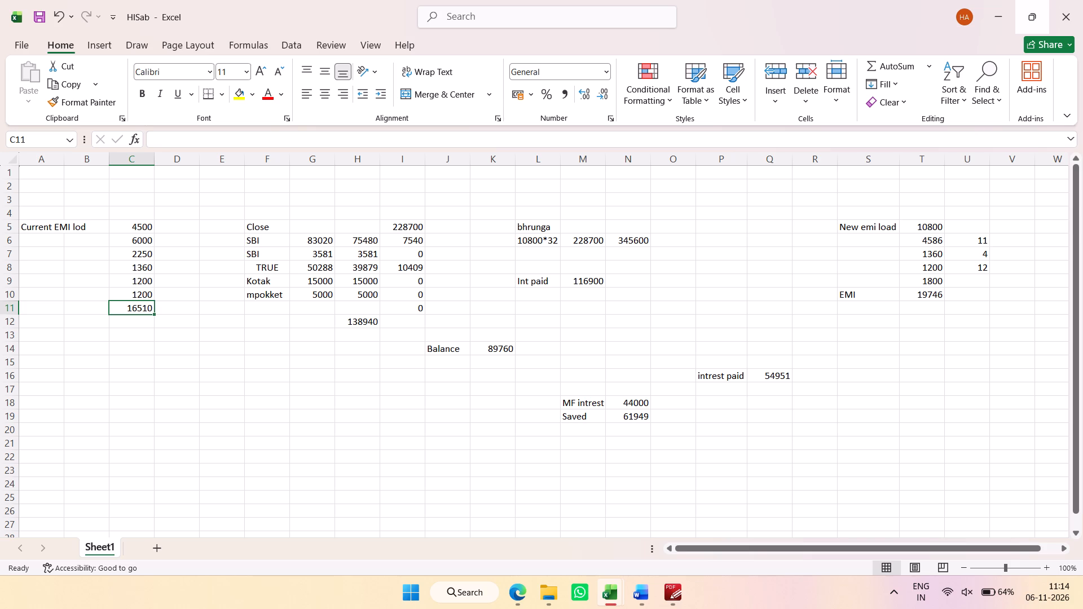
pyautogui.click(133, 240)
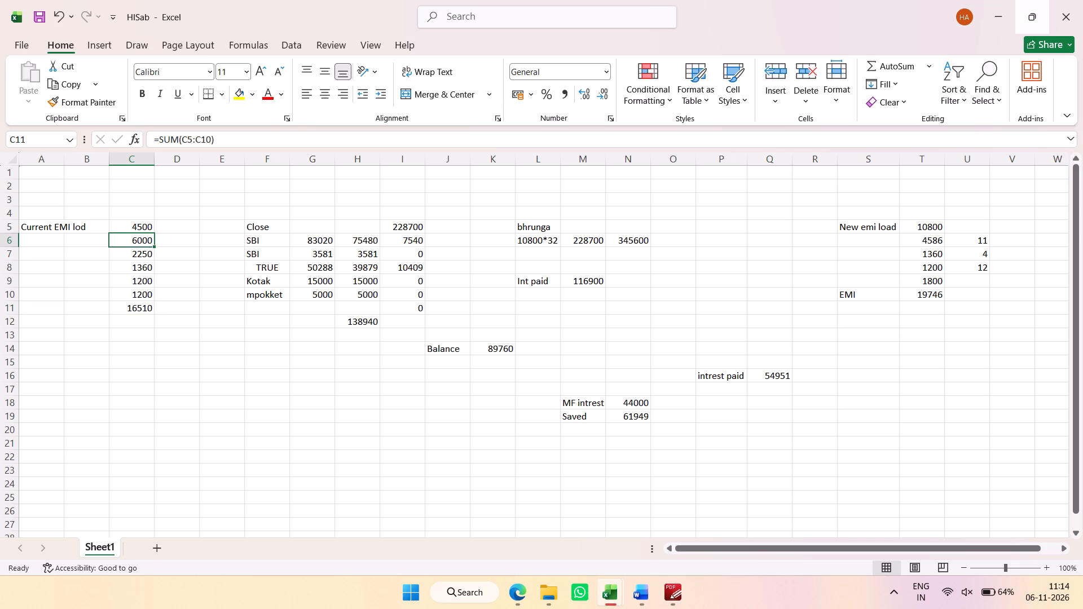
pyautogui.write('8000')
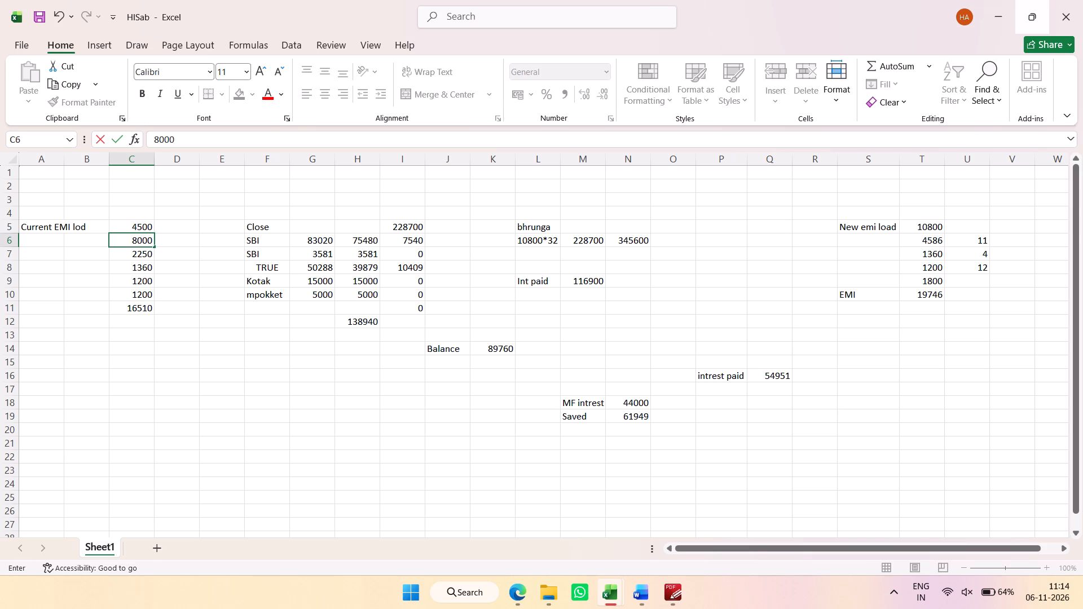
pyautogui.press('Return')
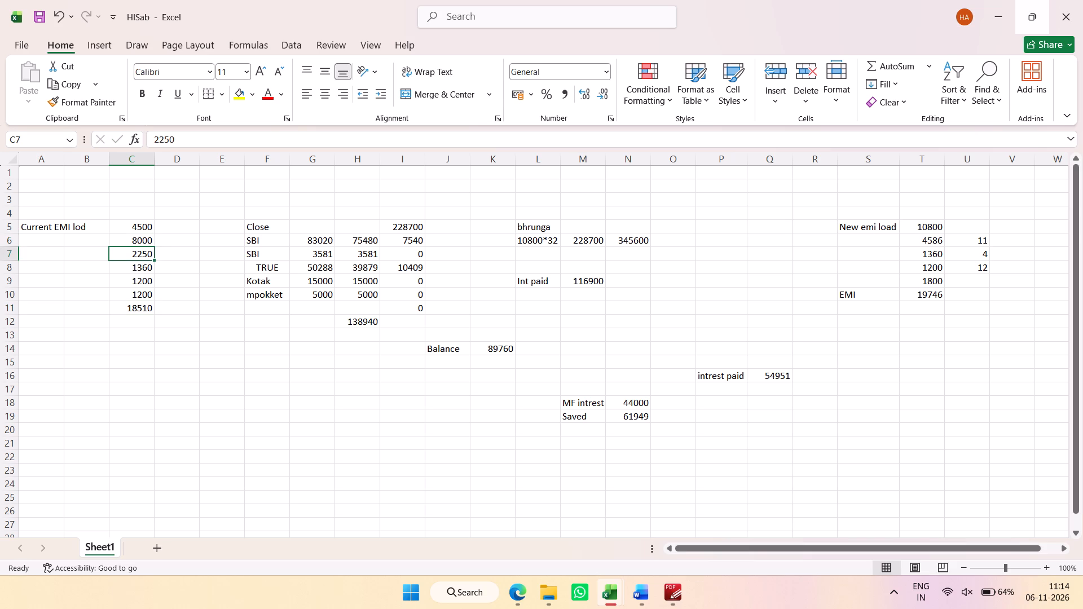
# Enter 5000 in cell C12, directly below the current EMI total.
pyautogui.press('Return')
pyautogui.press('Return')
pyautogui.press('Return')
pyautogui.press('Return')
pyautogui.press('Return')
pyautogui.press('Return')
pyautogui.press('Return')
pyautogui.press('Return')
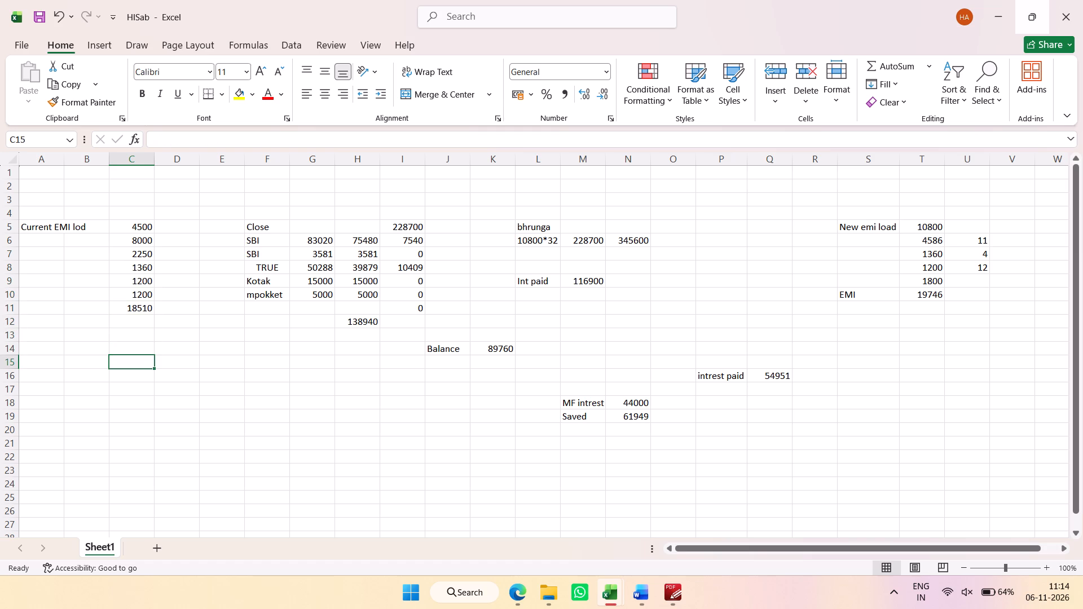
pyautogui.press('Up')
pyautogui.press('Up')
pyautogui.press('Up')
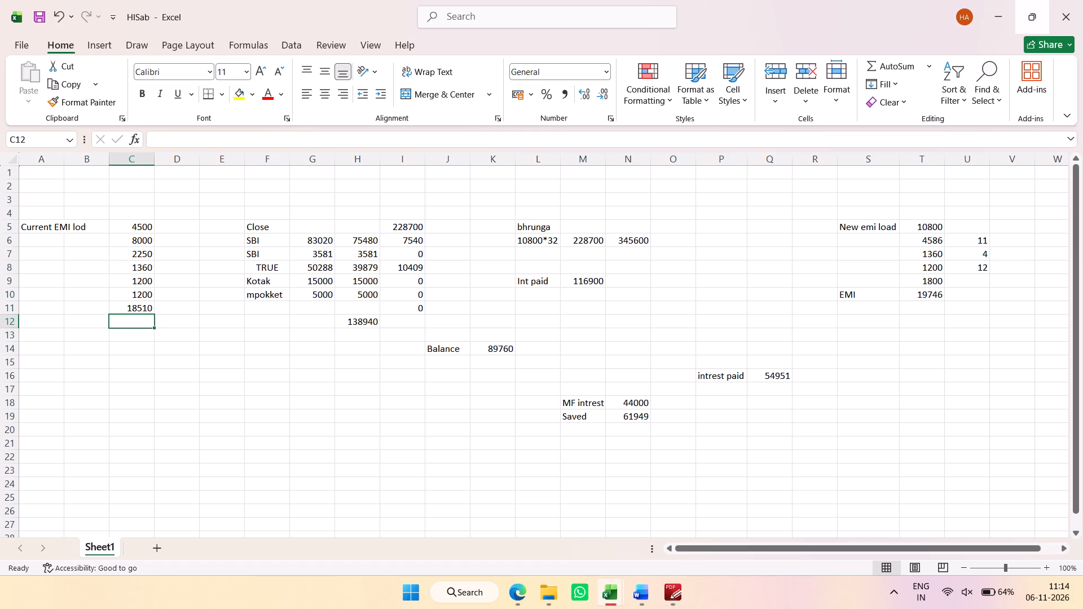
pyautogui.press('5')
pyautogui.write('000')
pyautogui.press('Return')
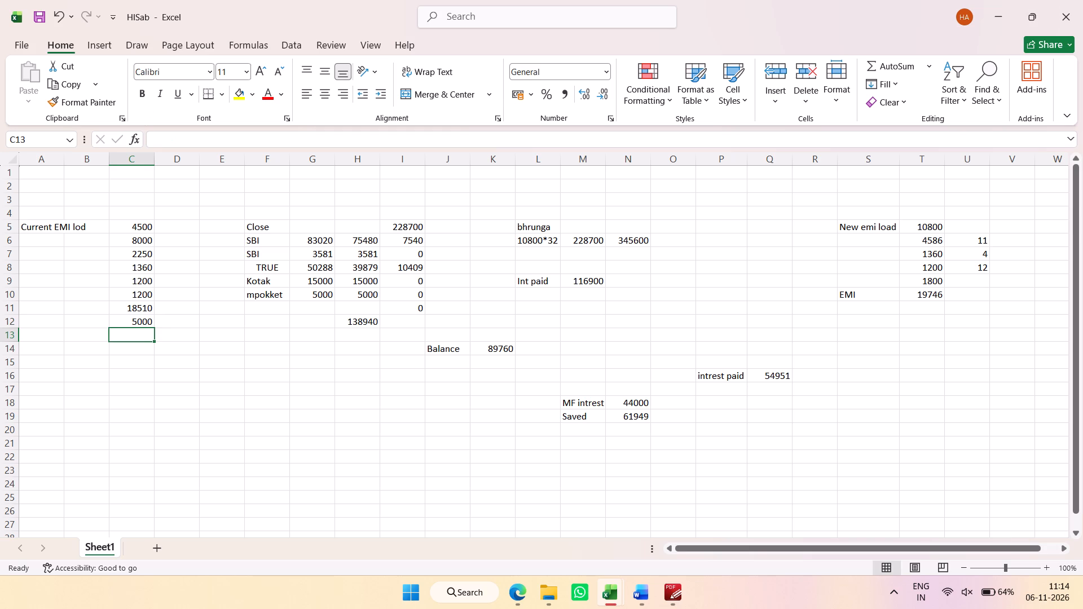
# Clear the whole current EMI block, label and amounts included, from cells A5 to C13.
pyautogui.moveTo(139, 225); pyautogui.dragTo(50, 329)
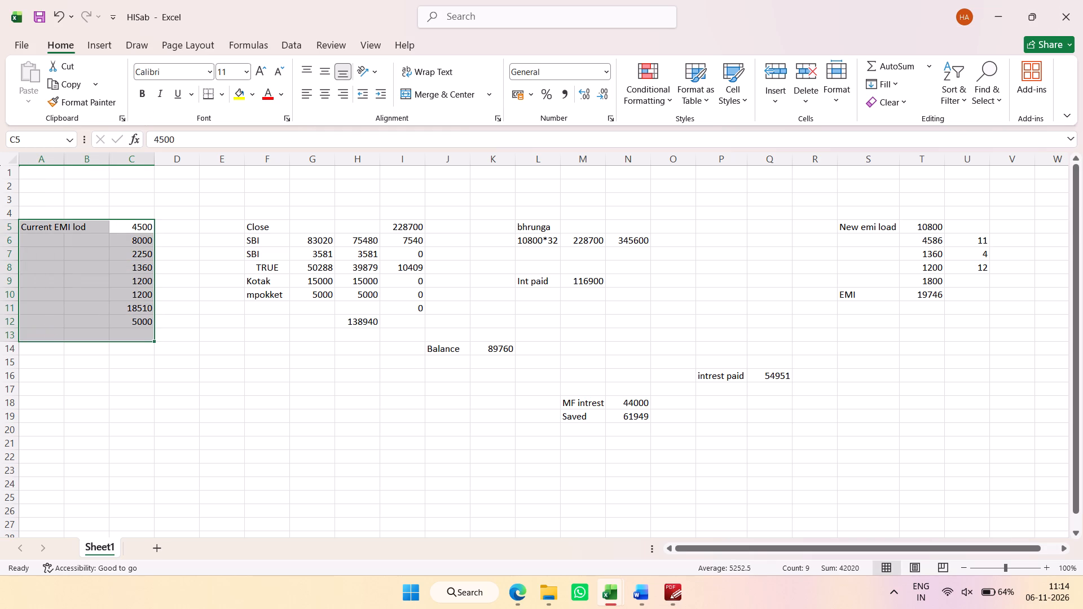
pyautogui.press('Delete')
pyautogui.click(140, 320)
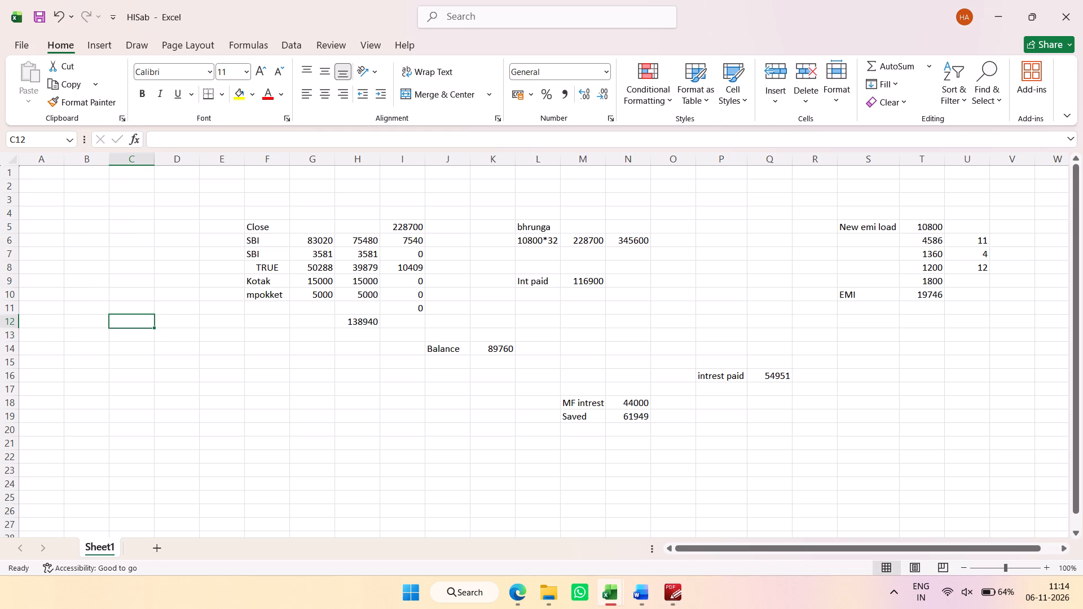
# Select the loan closing table in cells F5 to K11, starting from the "Close" label.
pyautogui.click(261, 227)
pyautogui.moveTo(267, 227); pyautogui.dragTo(513, 303)
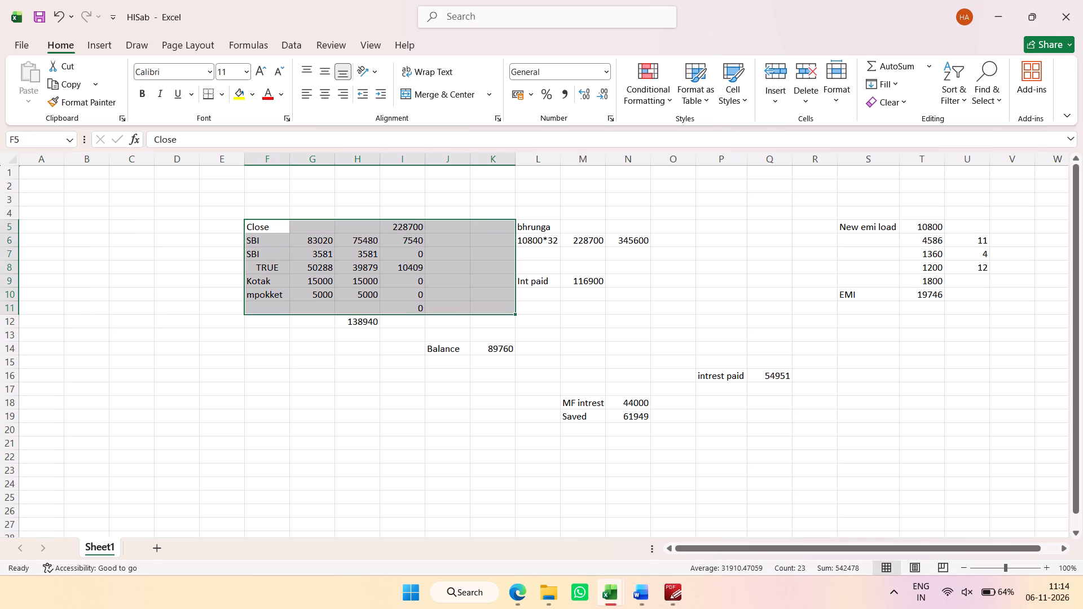